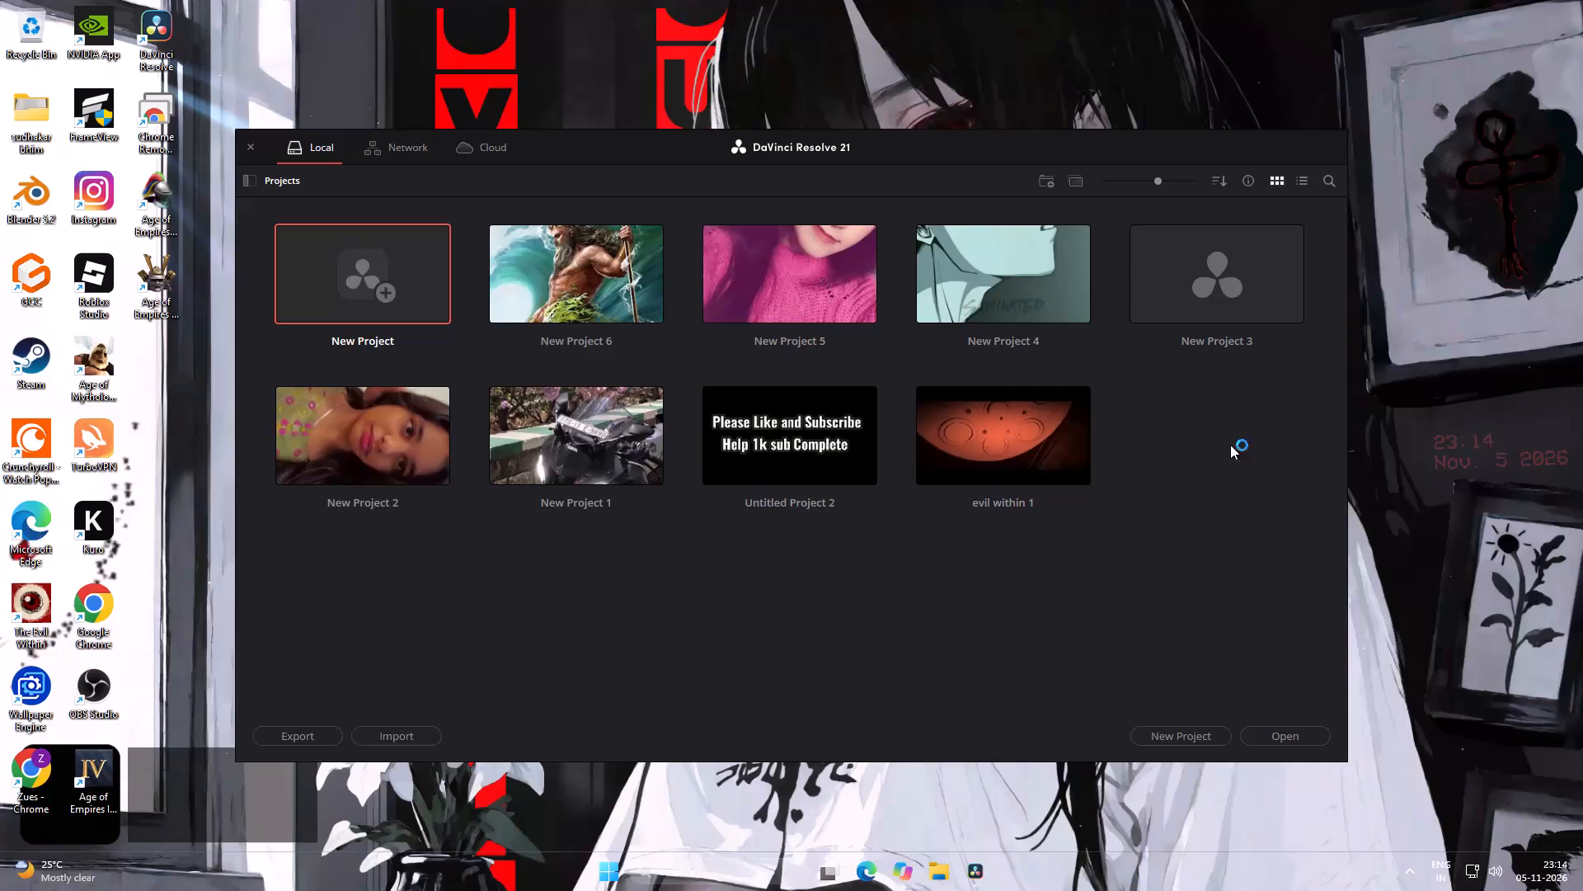
# Open the project New Project 3.
pyautogui.doubleClick(1205, 274)
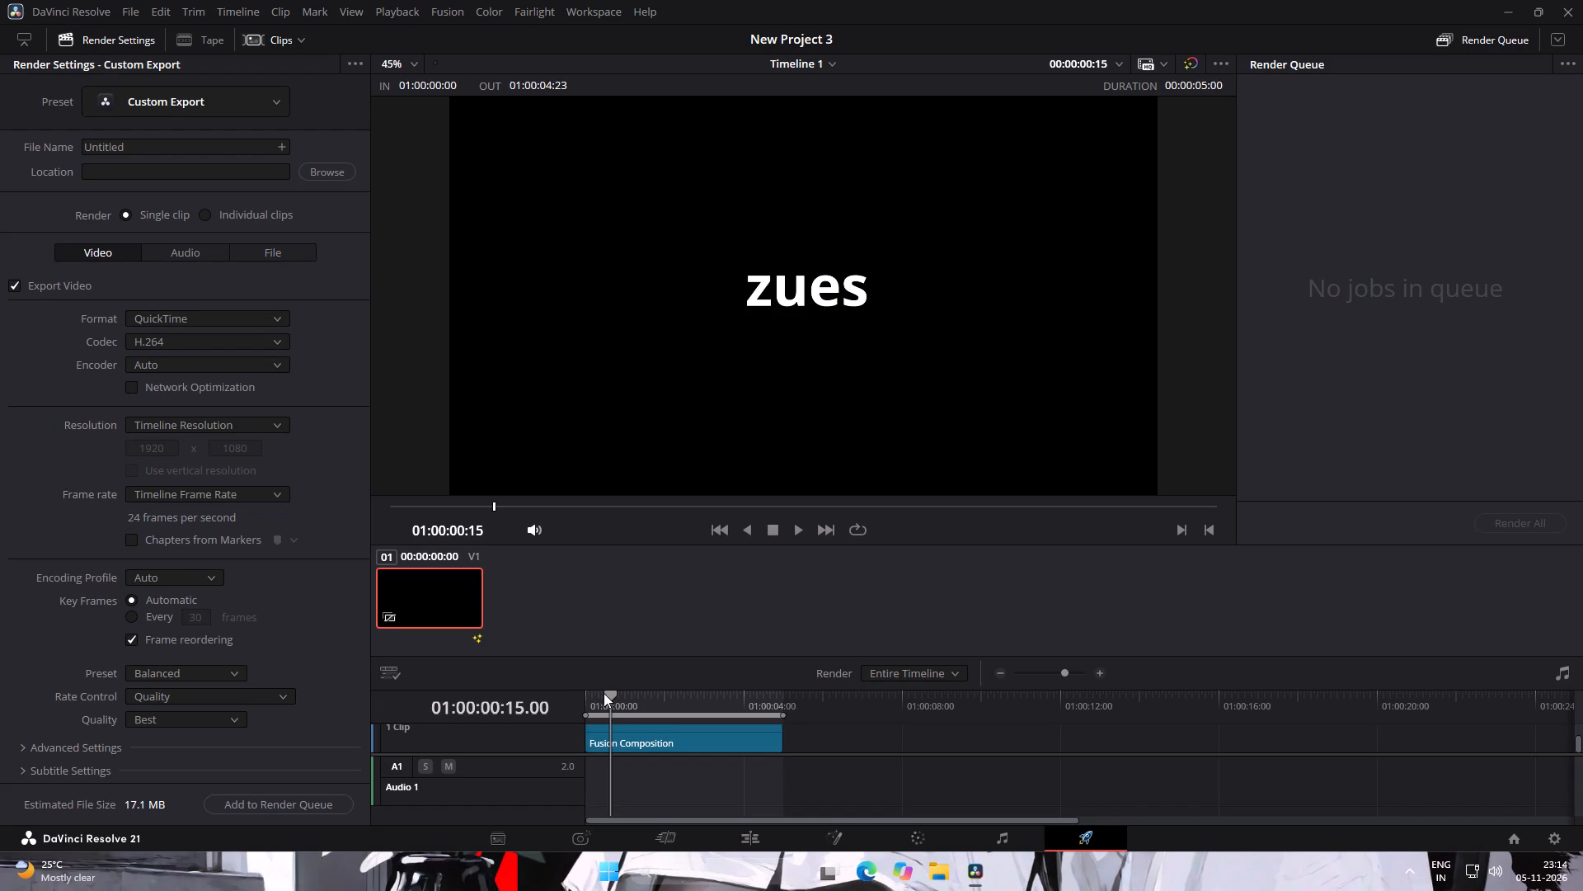
# Scrub through and play the existing zues title animation from the start of the timeline.
pyautogui.moveTo(607, 693); pyautogui.dragTo(758, 709)
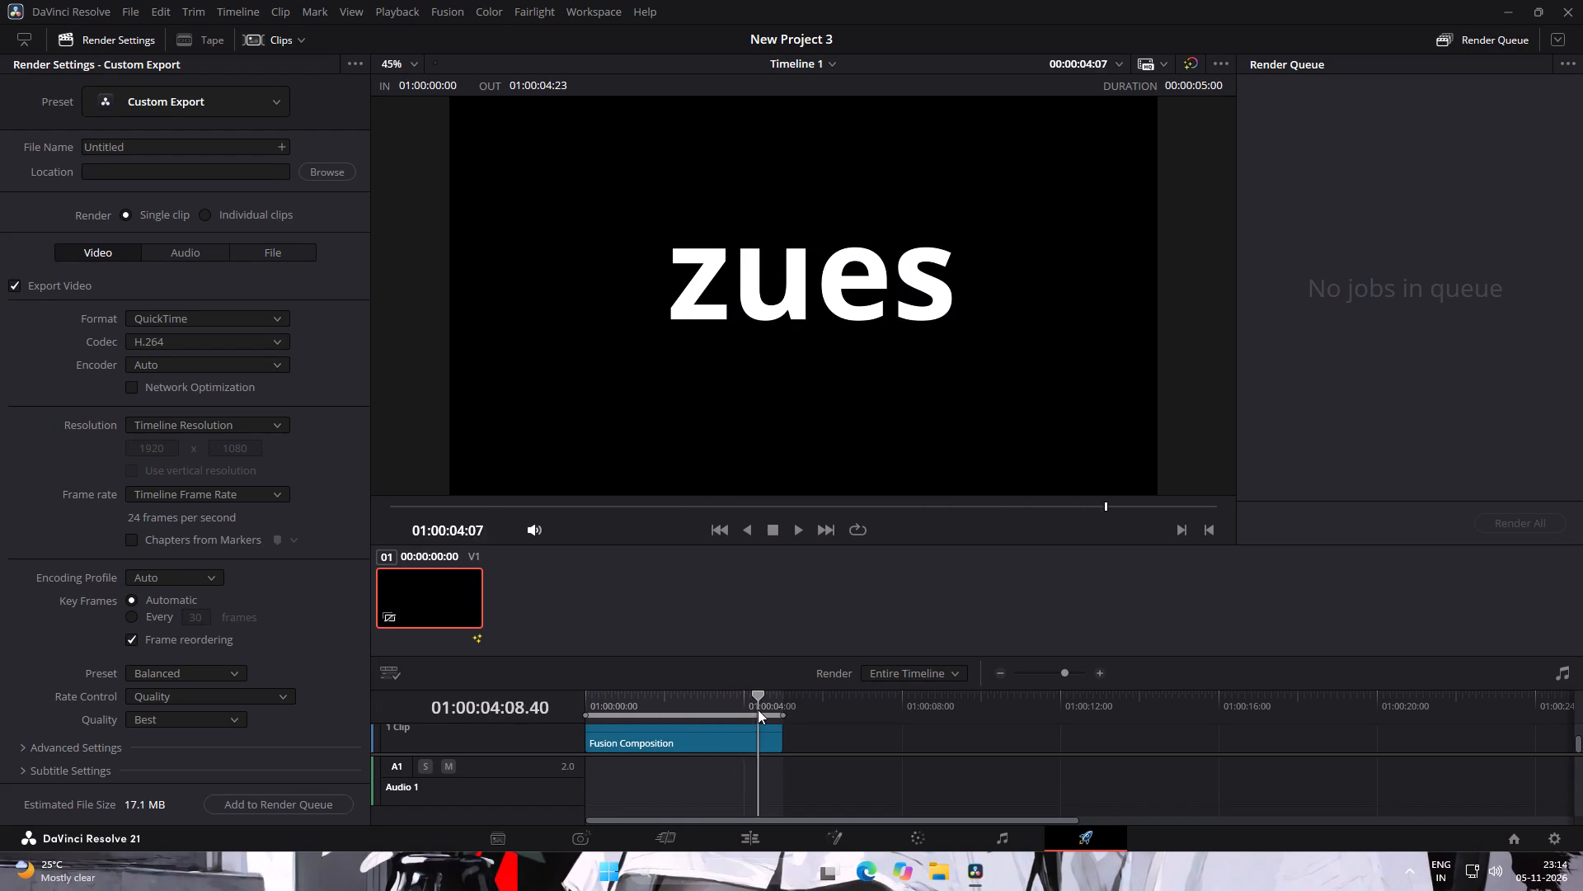
pyautogui.moveTo(758, 709); pyautogui.dragTo(557, 726)
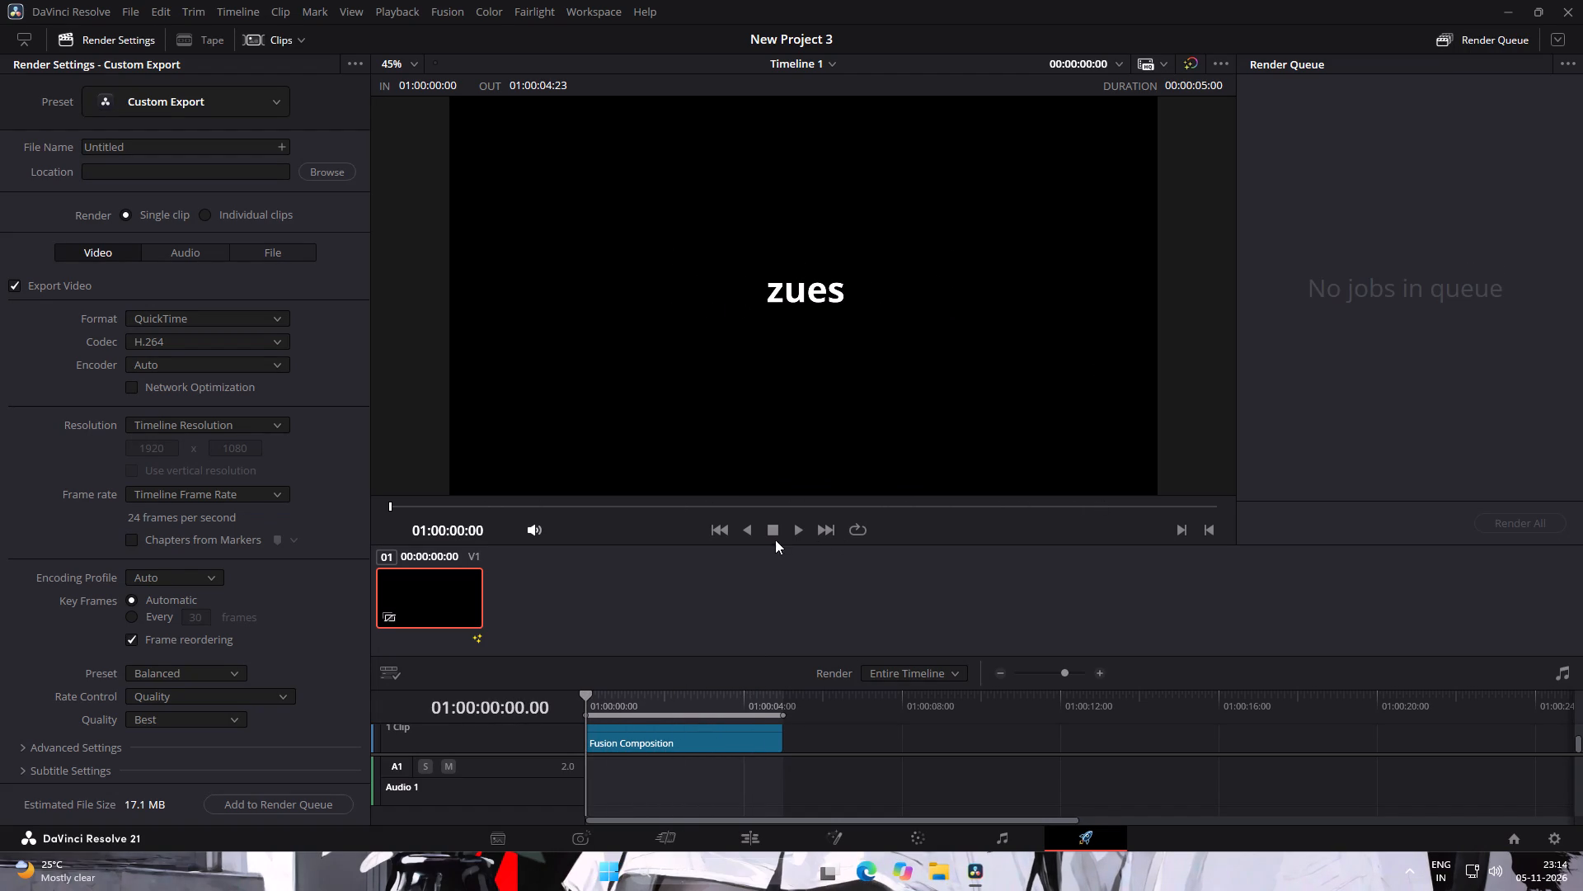
pyautogui.click(796, 530)
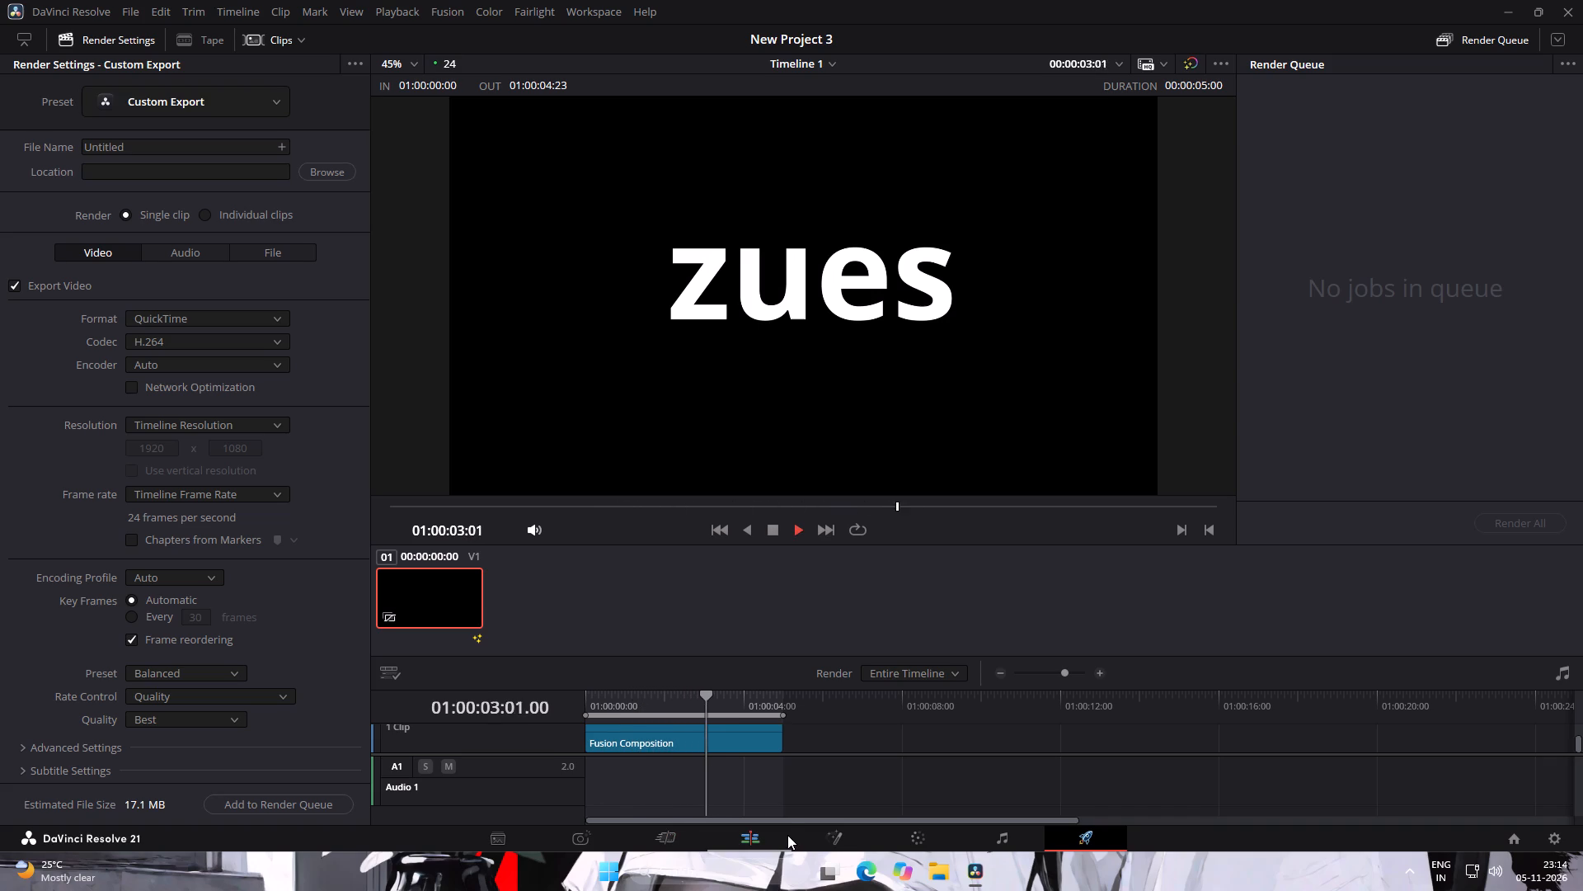
pyautogui.press('space')
# On the Fusion page, delete every node of the old title composition except MediaOut1.
pyautogui.click(820, 838)
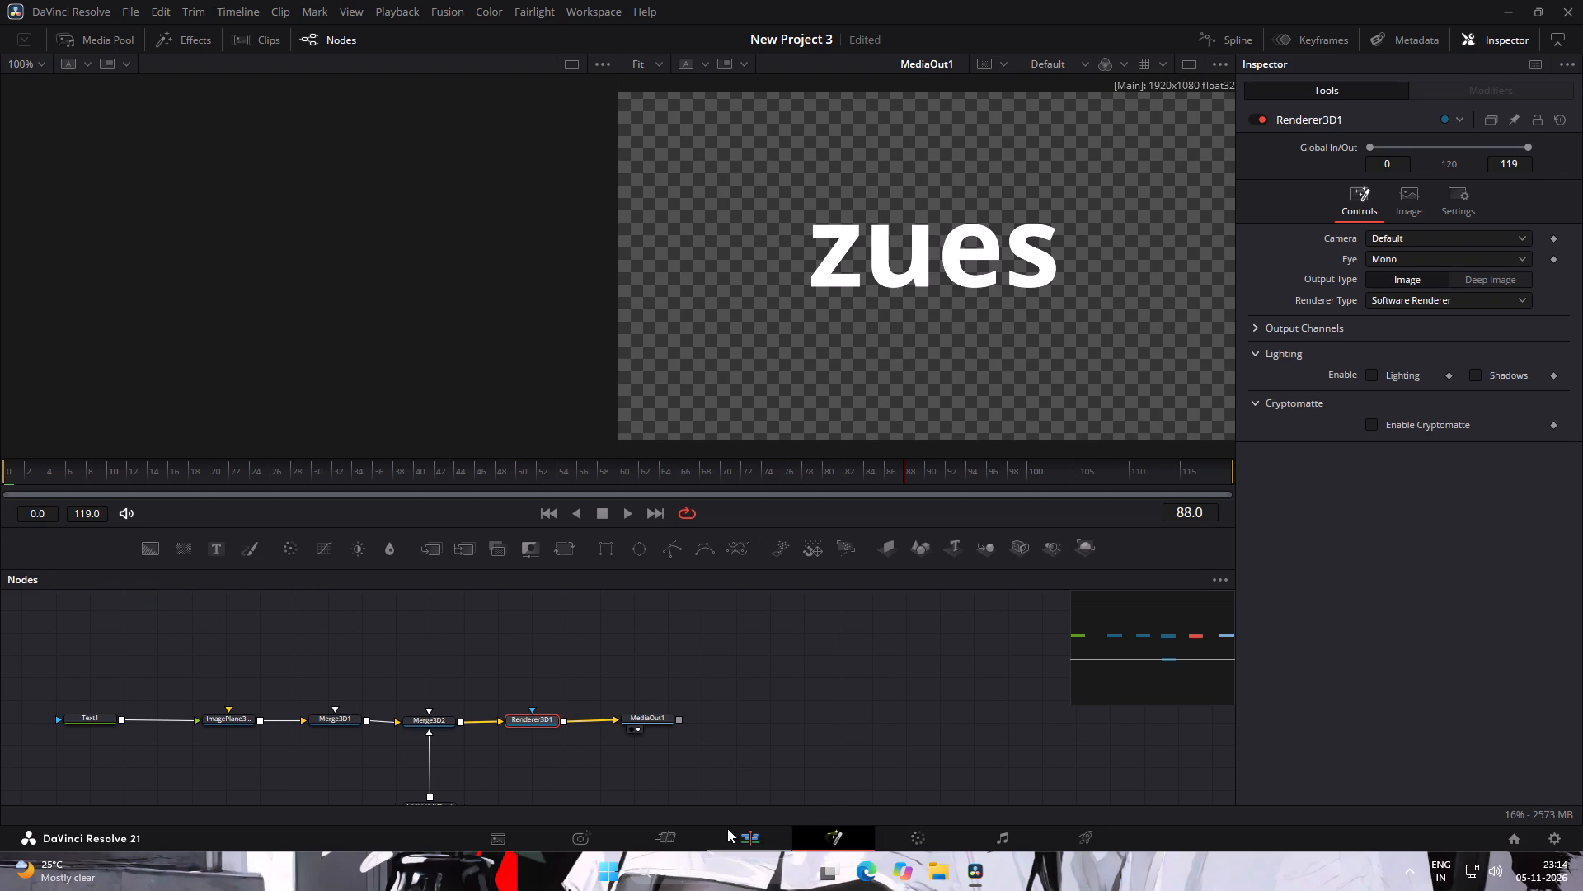
pyautogui.scroll(-1, 796, 641)
pyautogui.moveTo(855, 620); pyautogui.dragTo(139, 812)
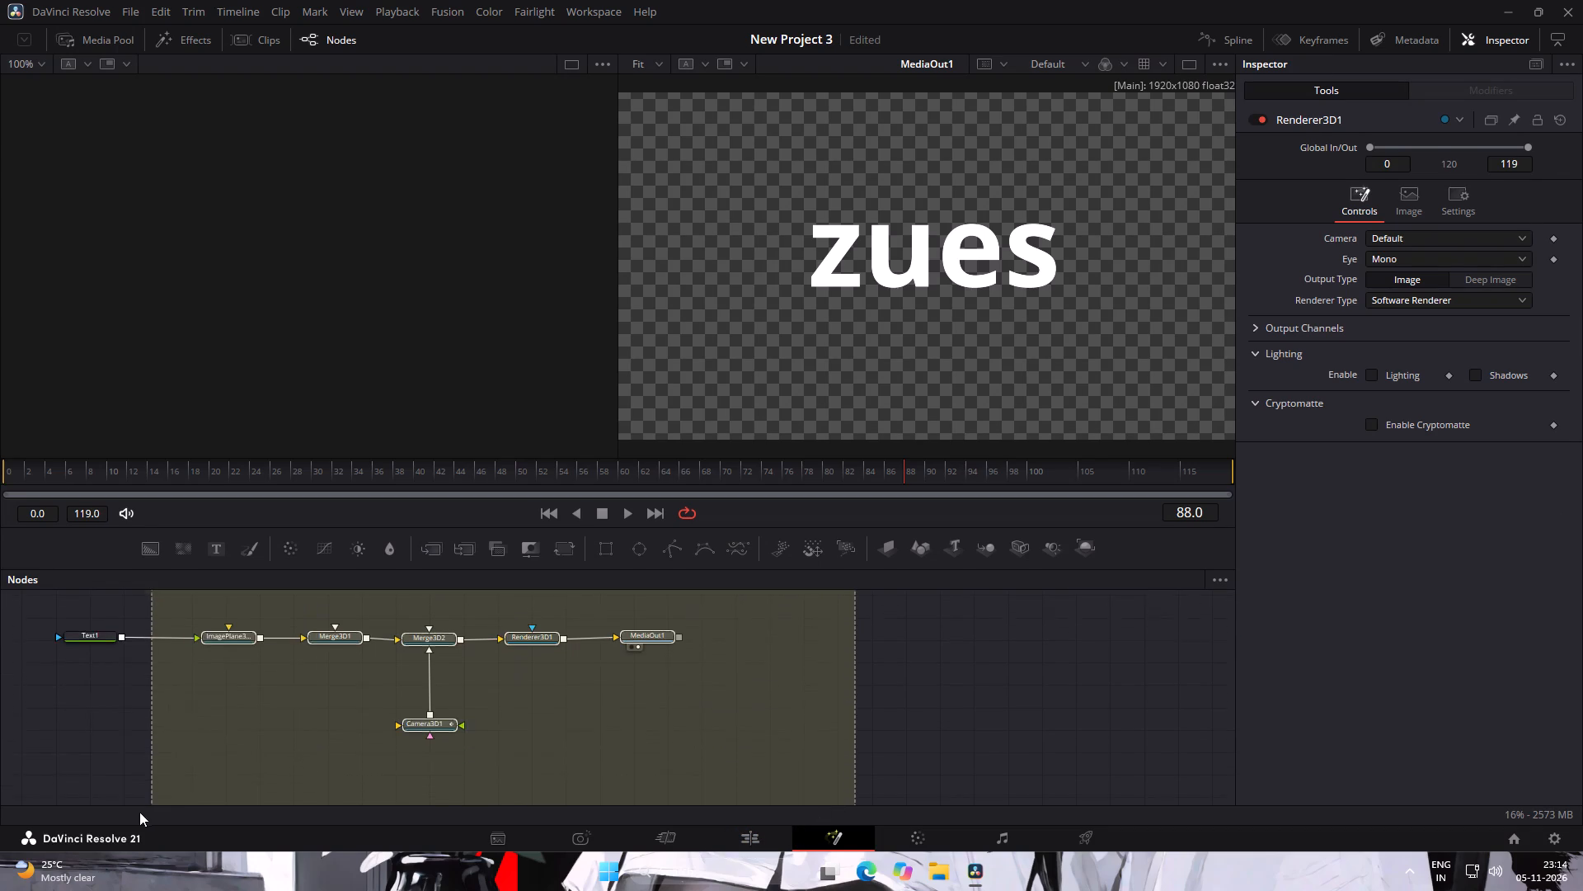
pyautogui.moveTo(139, 812); pyautogui.dragTo(49, 808)
pyautogui.moveTo(683, 802); pyautogui.dragTo(696, 807, button='middle')
pyautogui.moveTo(697, 808); pyautogui.dragTo(707, 818, button='middle')
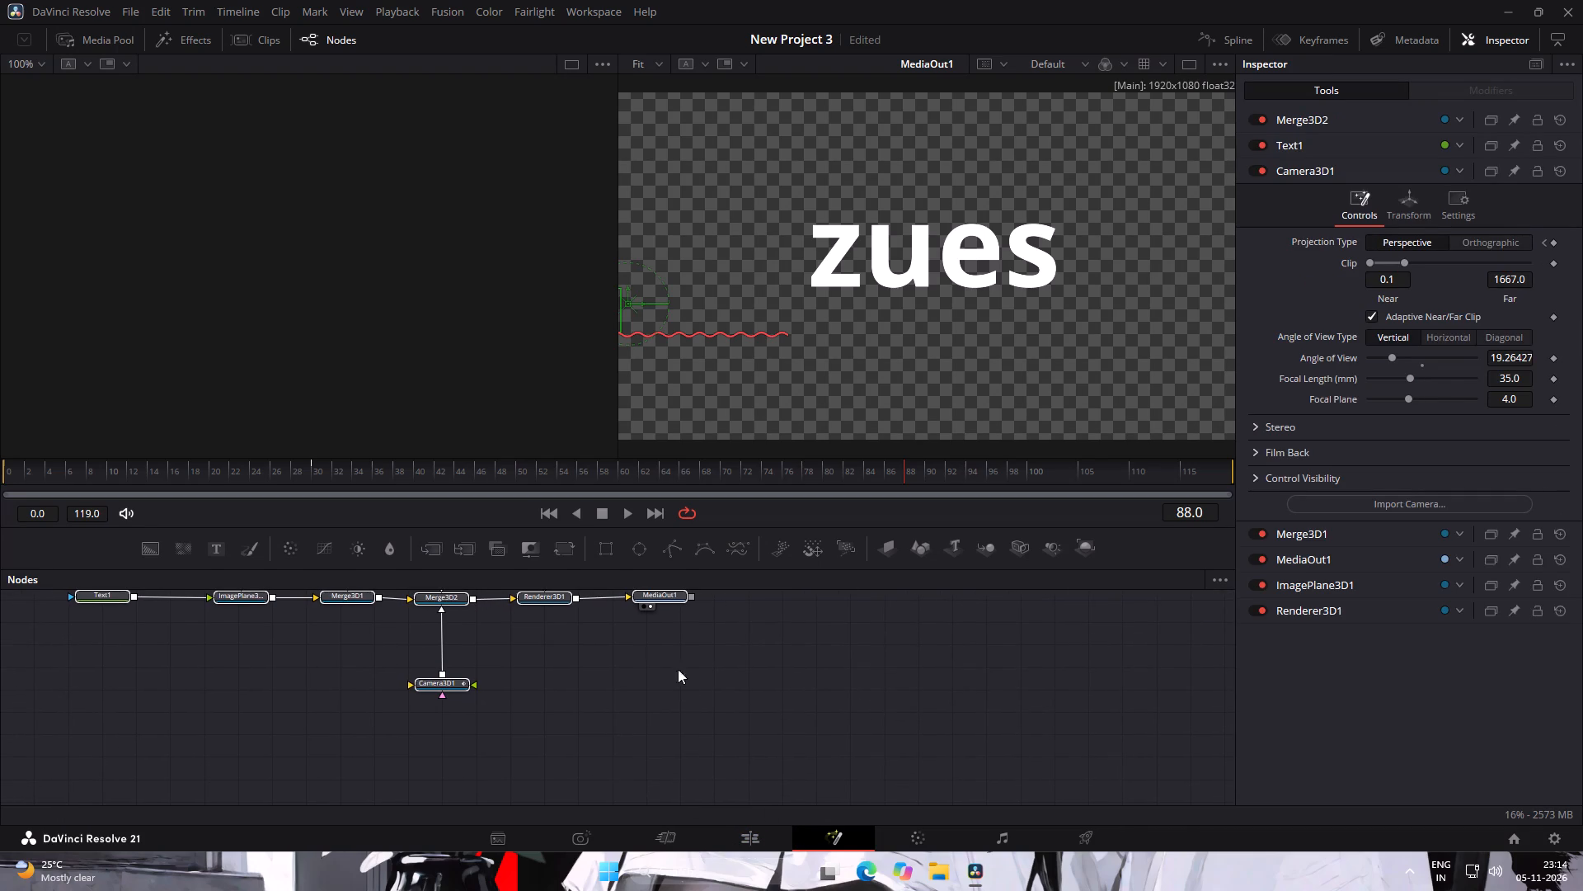
pyautogui.moveTo(736, 760); pyautogui.dragTo(807, 797, button='middle')
pyautogui.middleClick(807, 797)
pyautogui.moveTo(666, 595); pyautogui.dragTo(167, 761)
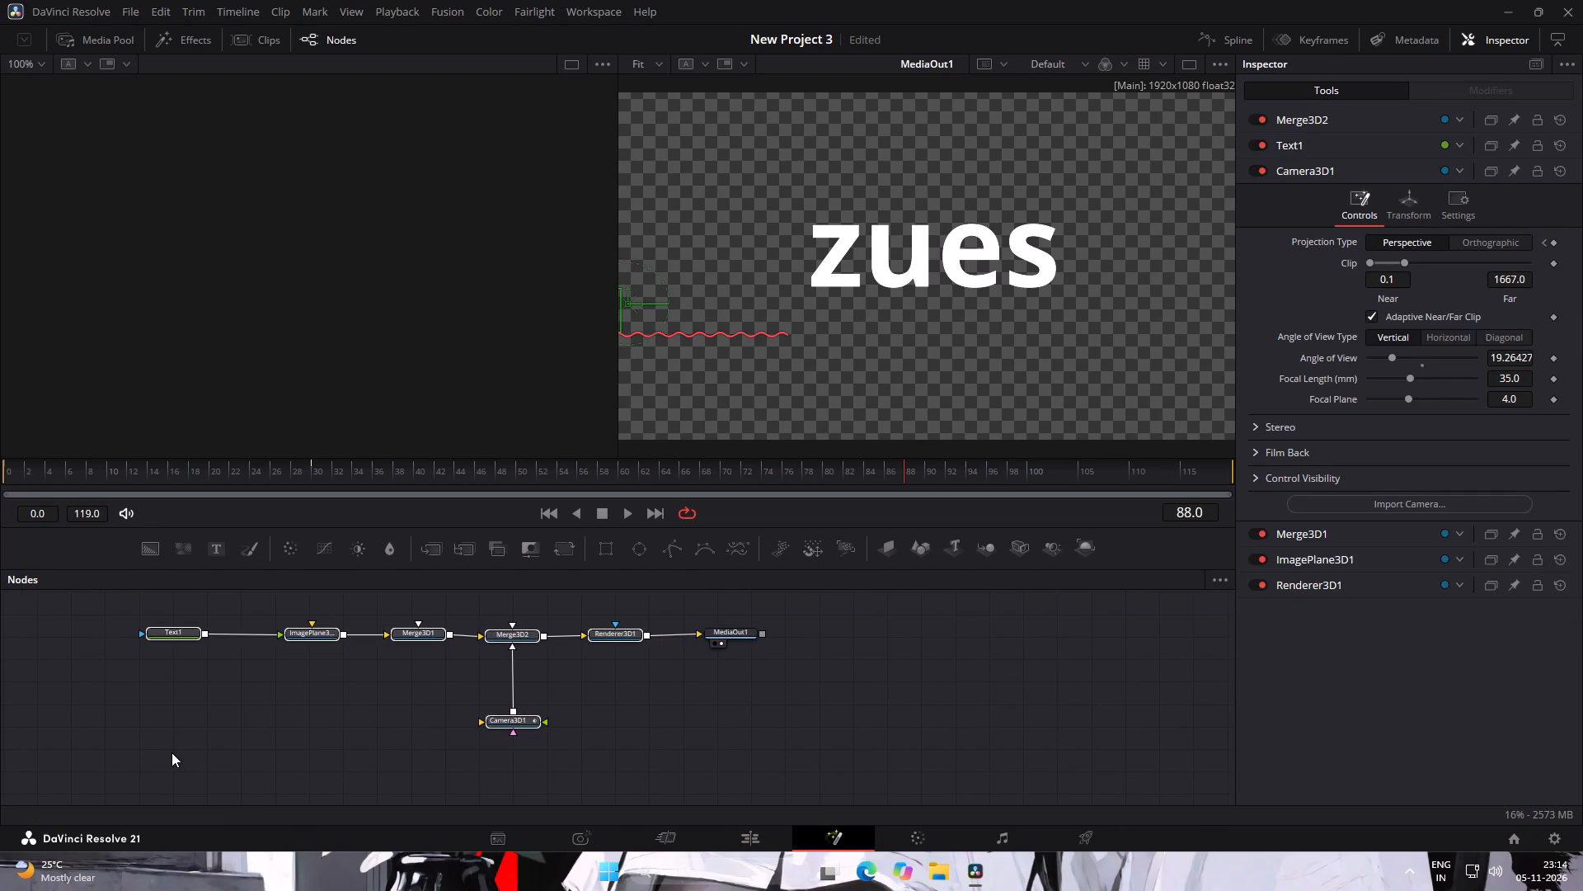
pyautogui.press('Delete')
pyautogui.click(370, 738)
pyautogui.doubleClick(603, 658)
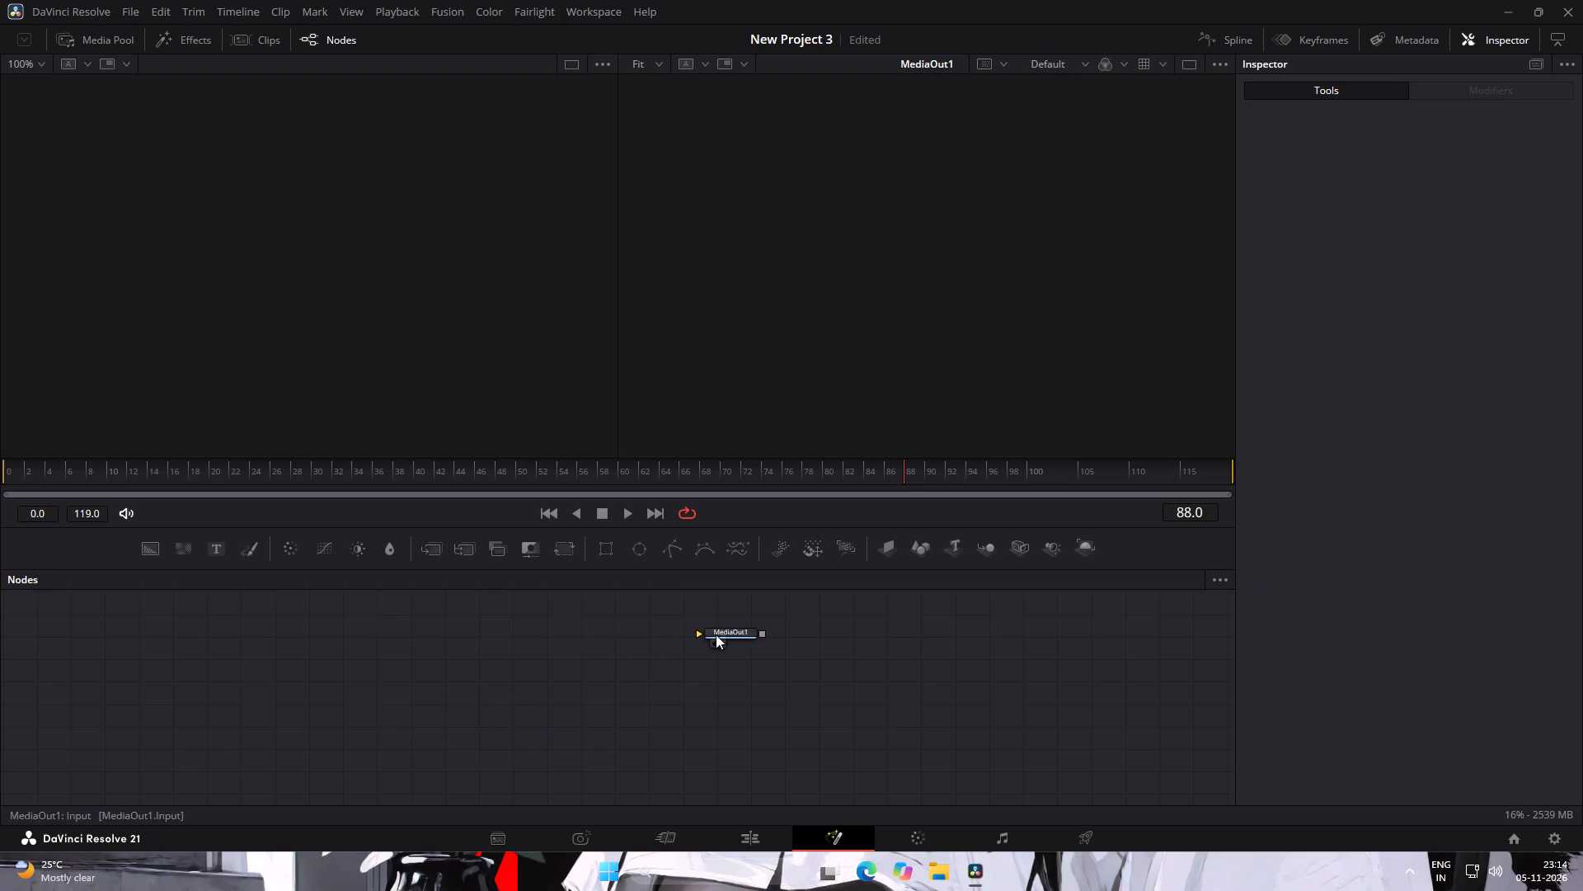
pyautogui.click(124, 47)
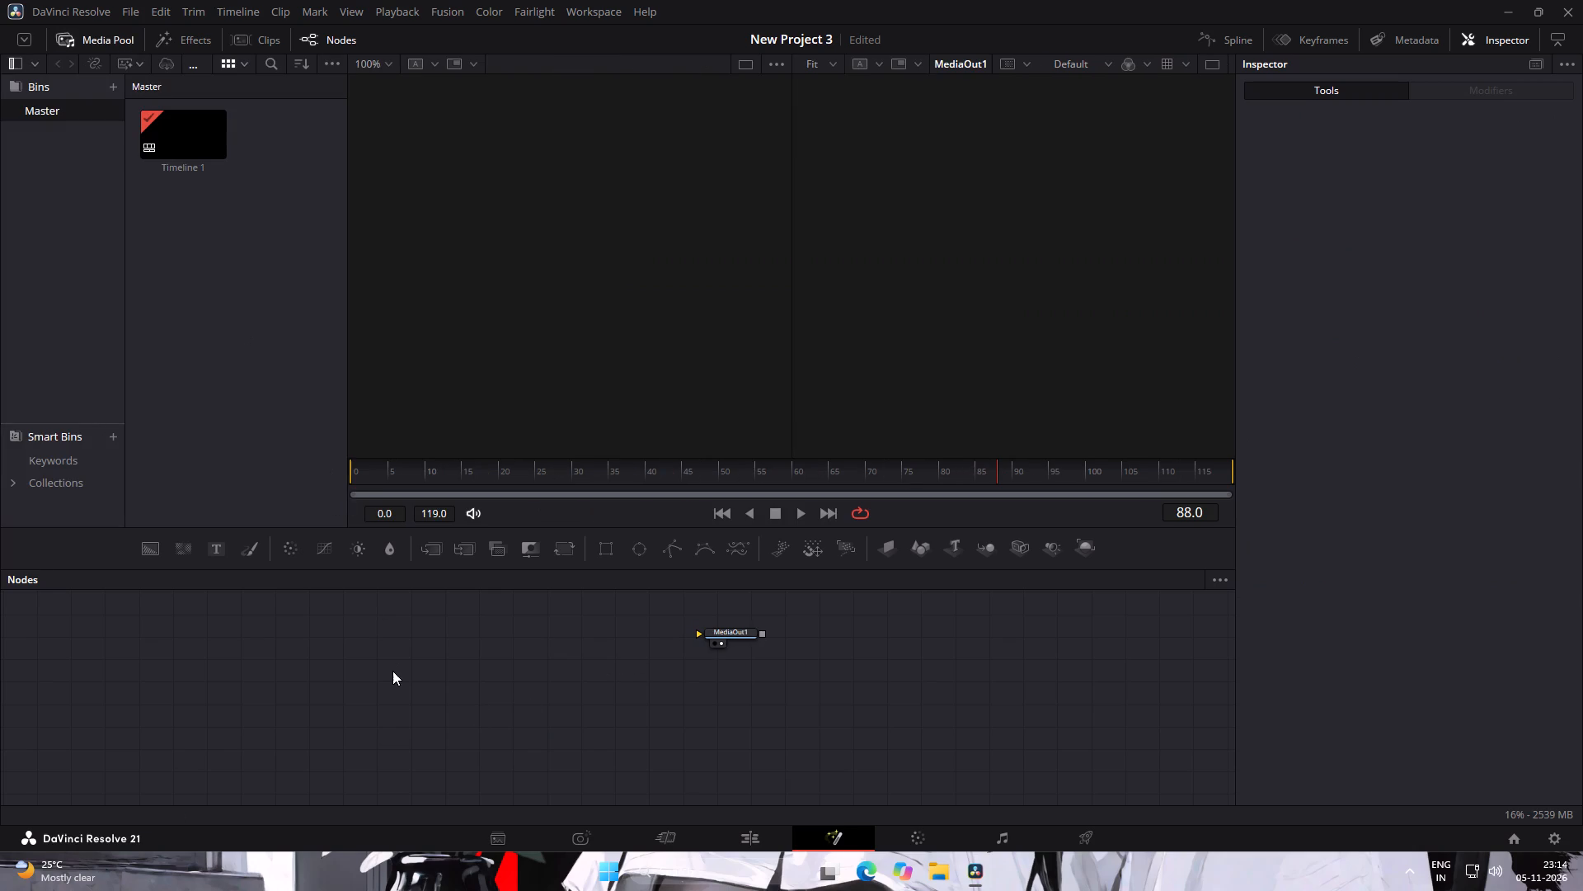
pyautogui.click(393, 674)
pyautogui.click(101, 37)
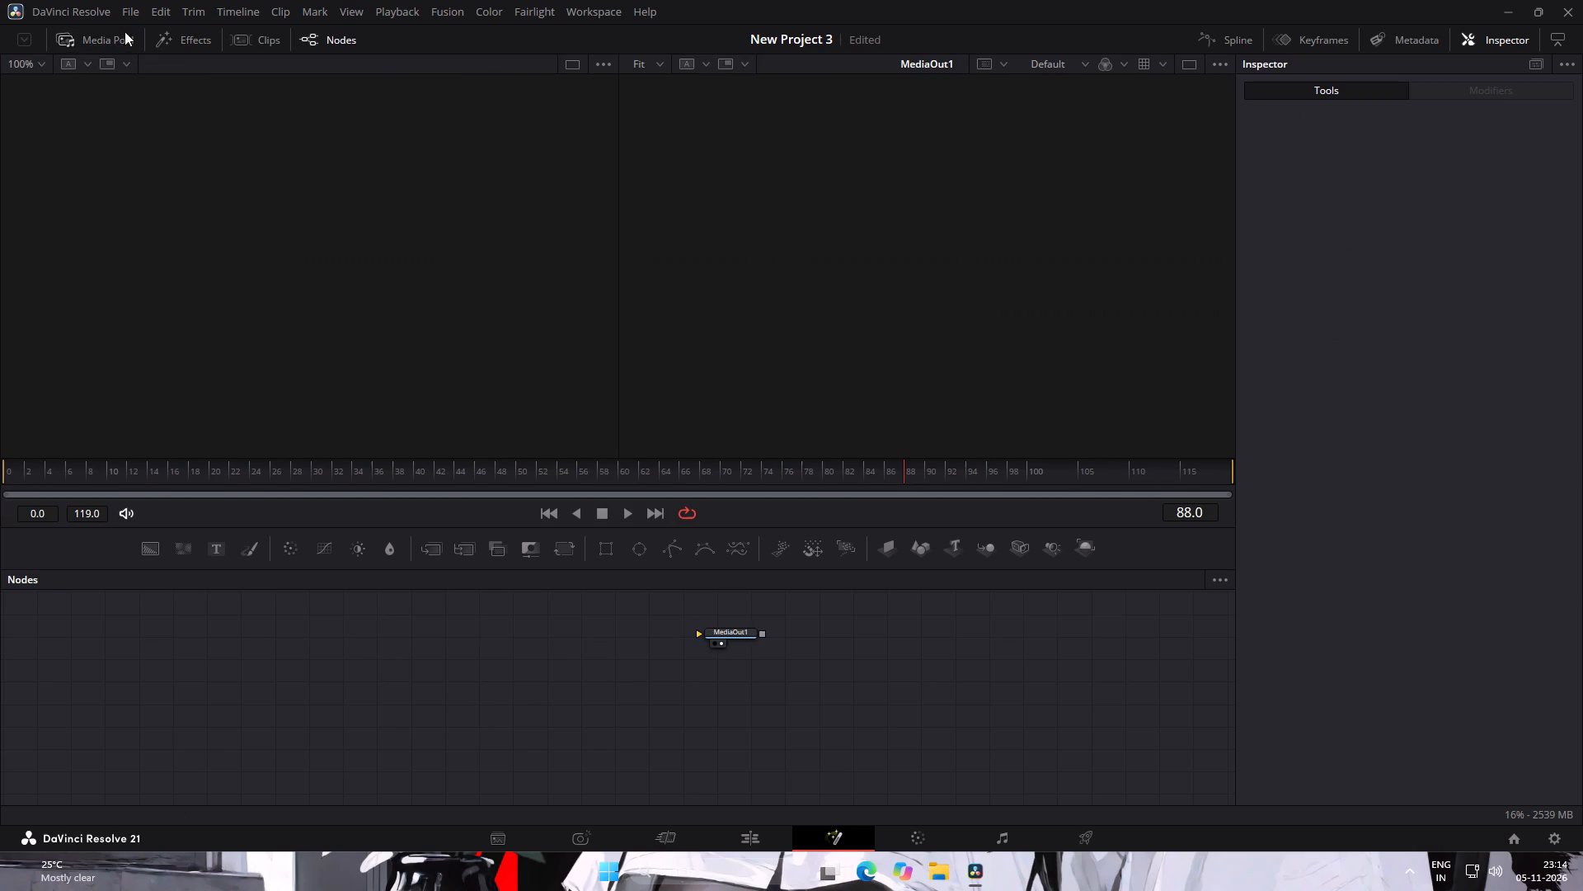
# Add a Background node and connect its output to MediaOut1, with MediaOut1 moved further along the node graph.
pyautogui.click(420, 678)
pyautogui.click(203, 545)
pyautogui.click(155, 540)
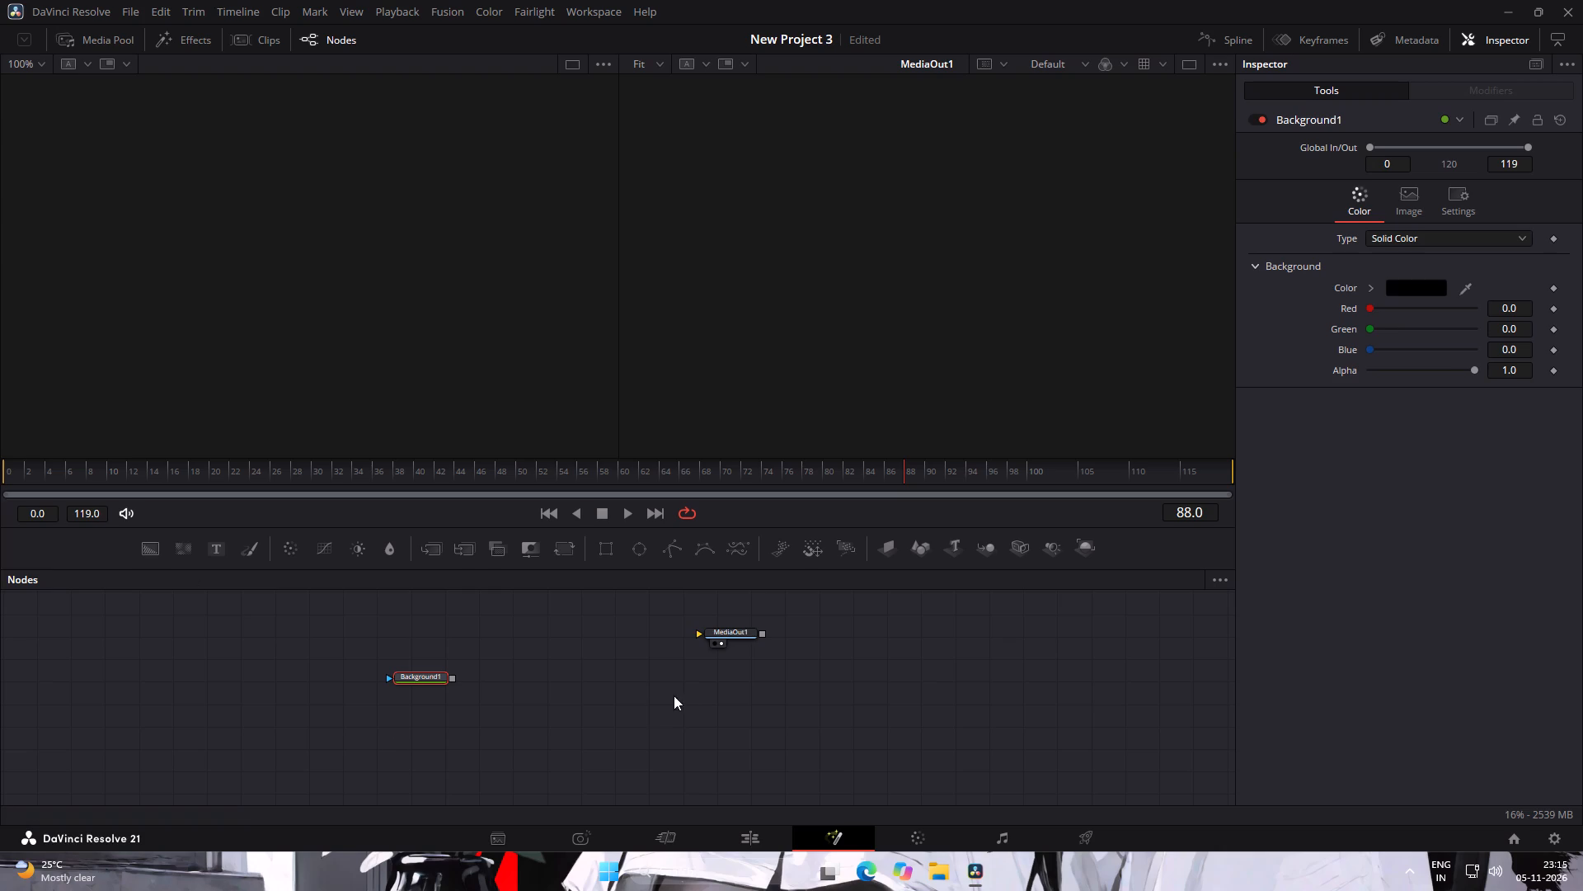
pyautogui.moveTo(743, 628); pyautogui.dragTo(827, 669)
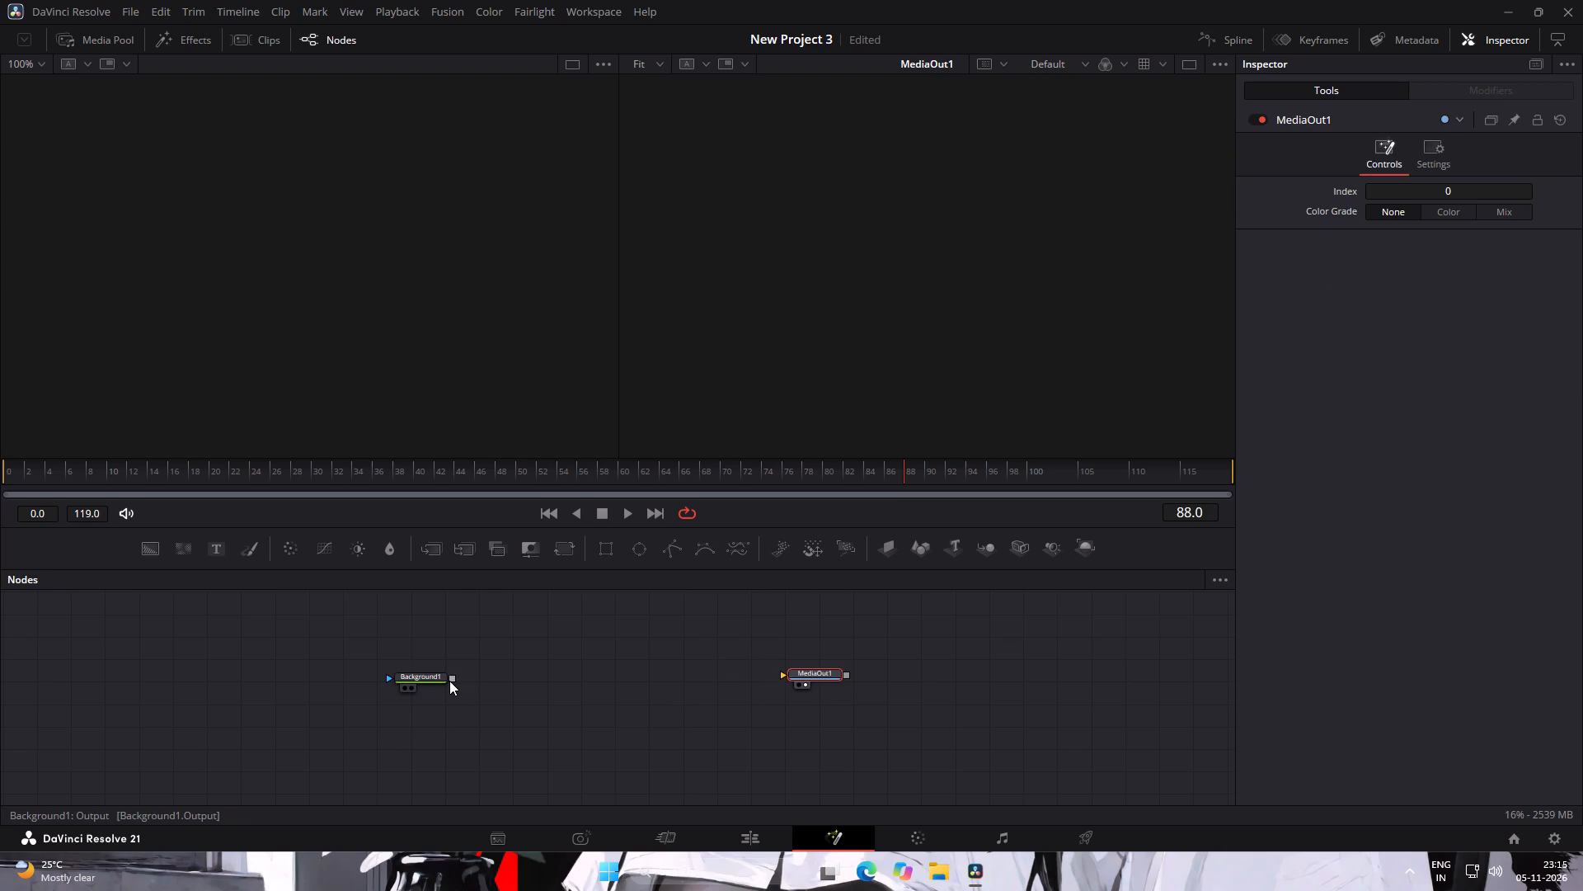
pyautogui.moveTo(450, 679); pyautogui.dragTo(797, 681)
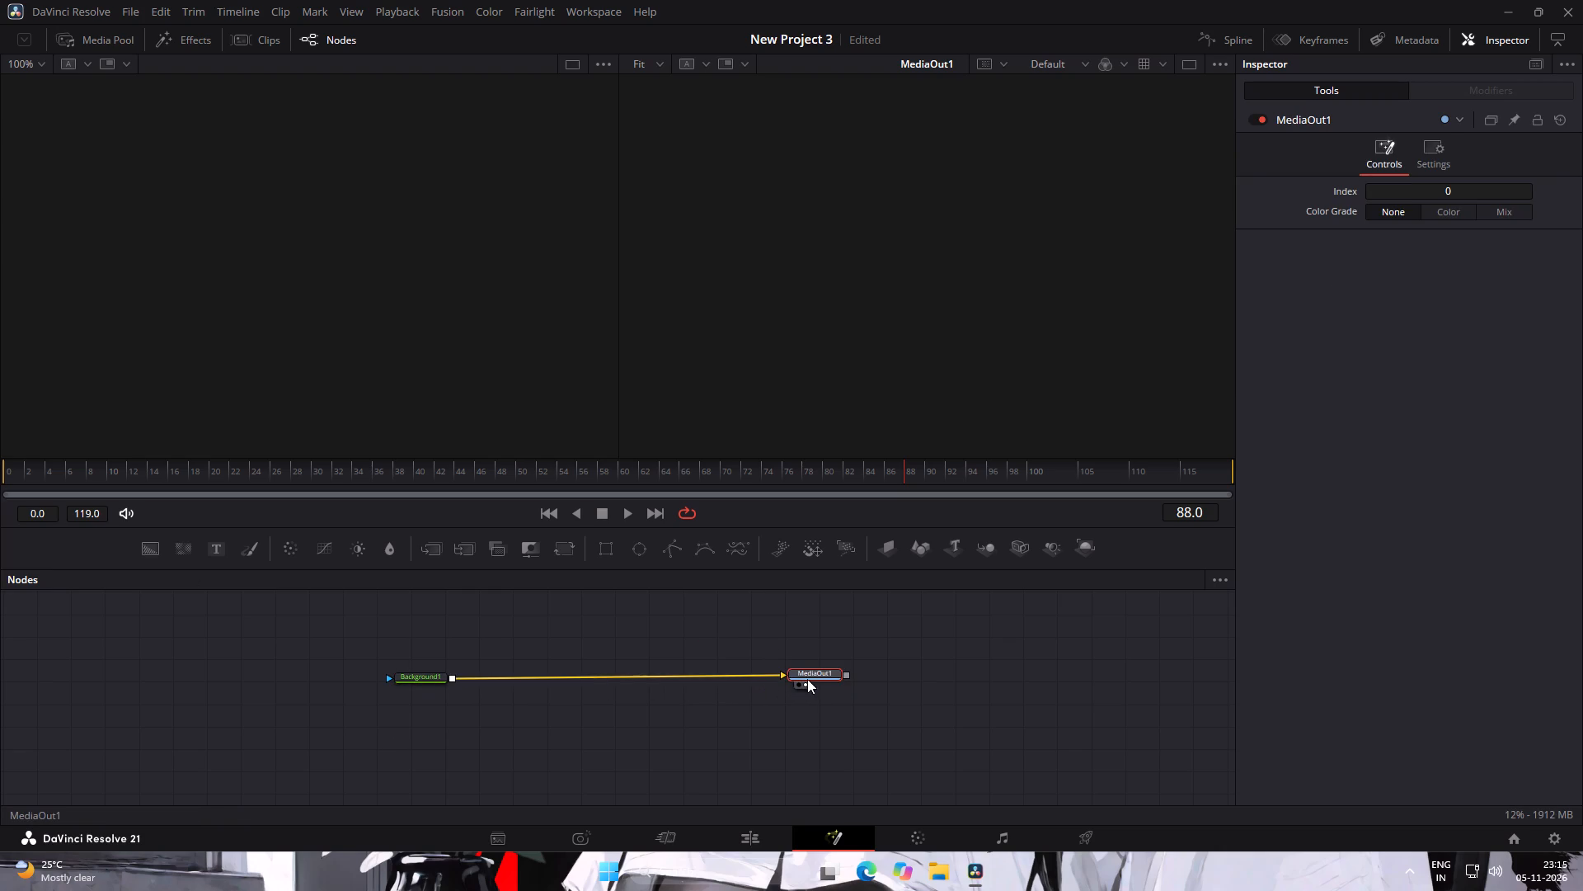
pyautogui.moveTo(819, 676); pyautogui.dragTo(829, 682)
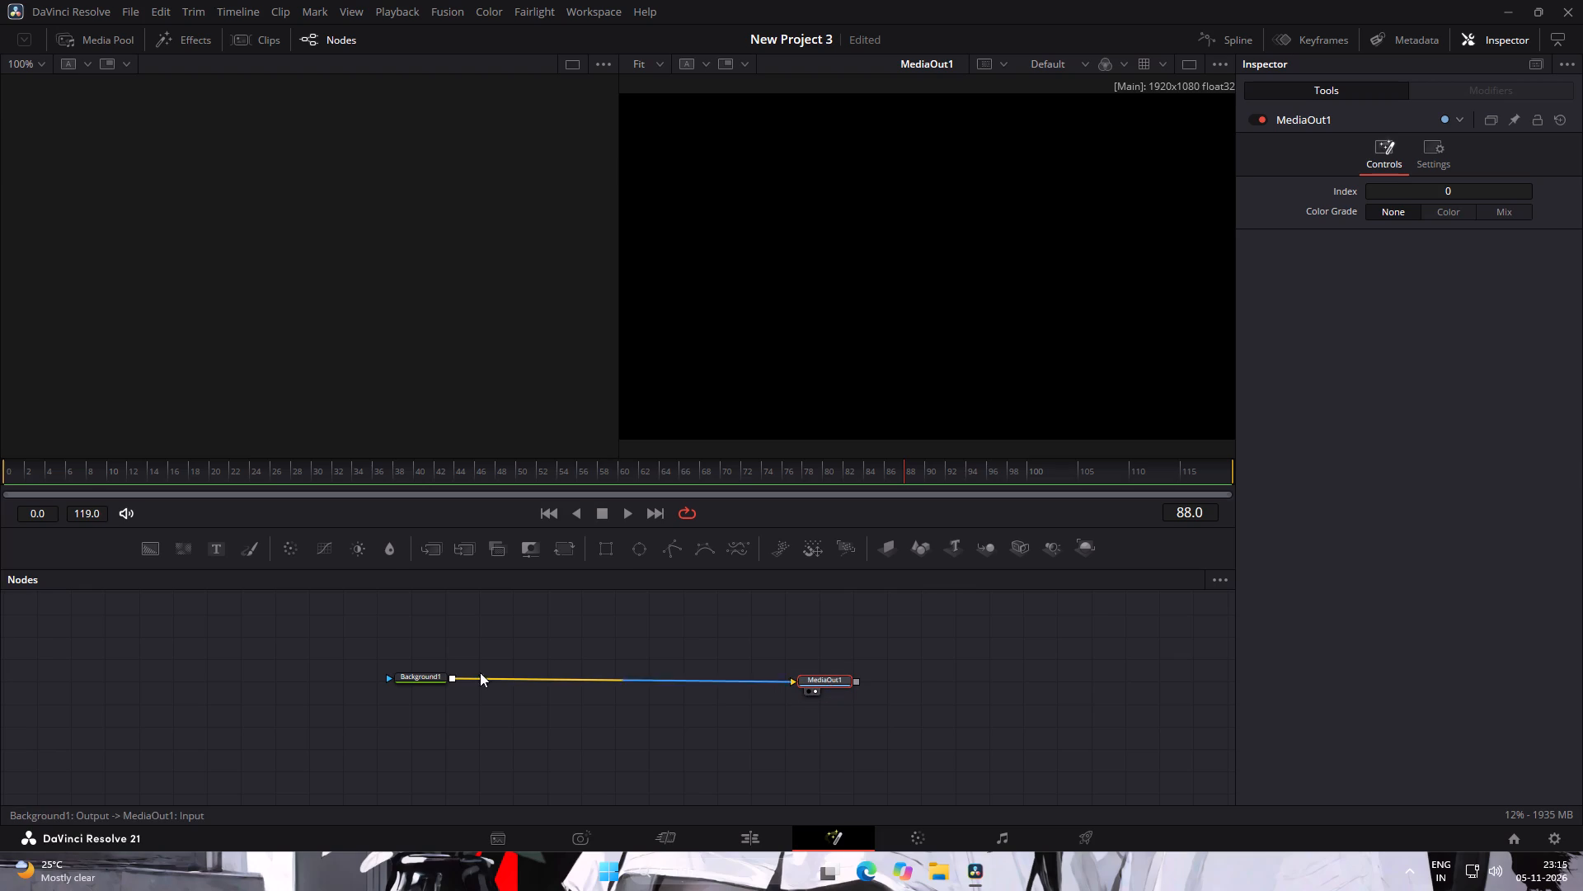
# Switch the Fusion page to a single viewer showing MediaOut1.
pyautogui.doubleClick(443, 676)
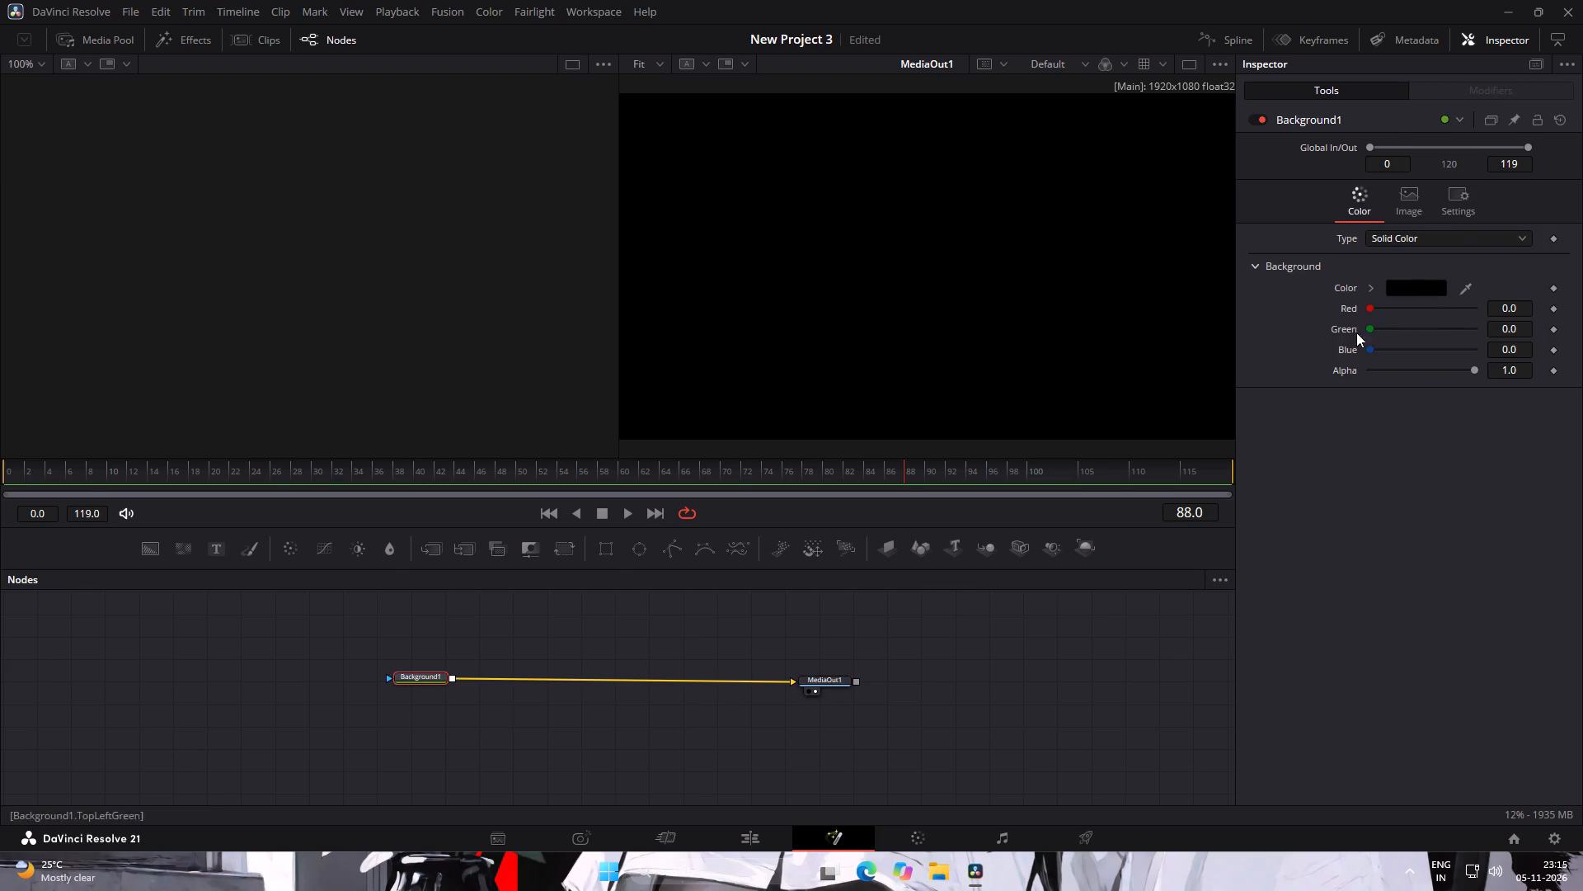
pyautogui.click(1181, 64)
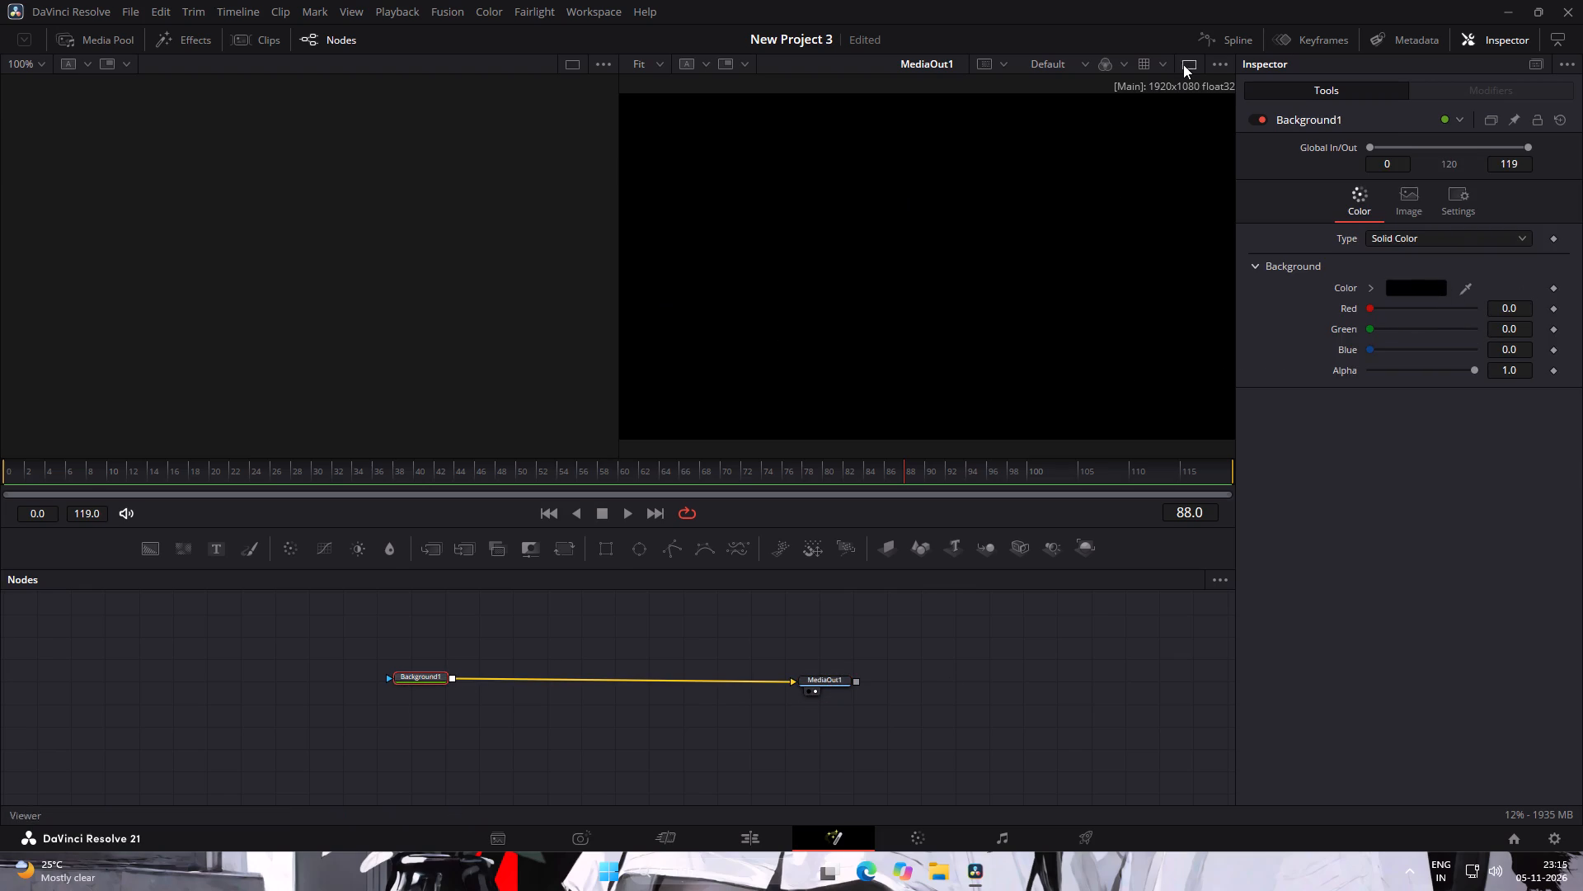
pyautogui.click(1185, 63)
pyautogui.click(1092, 243)
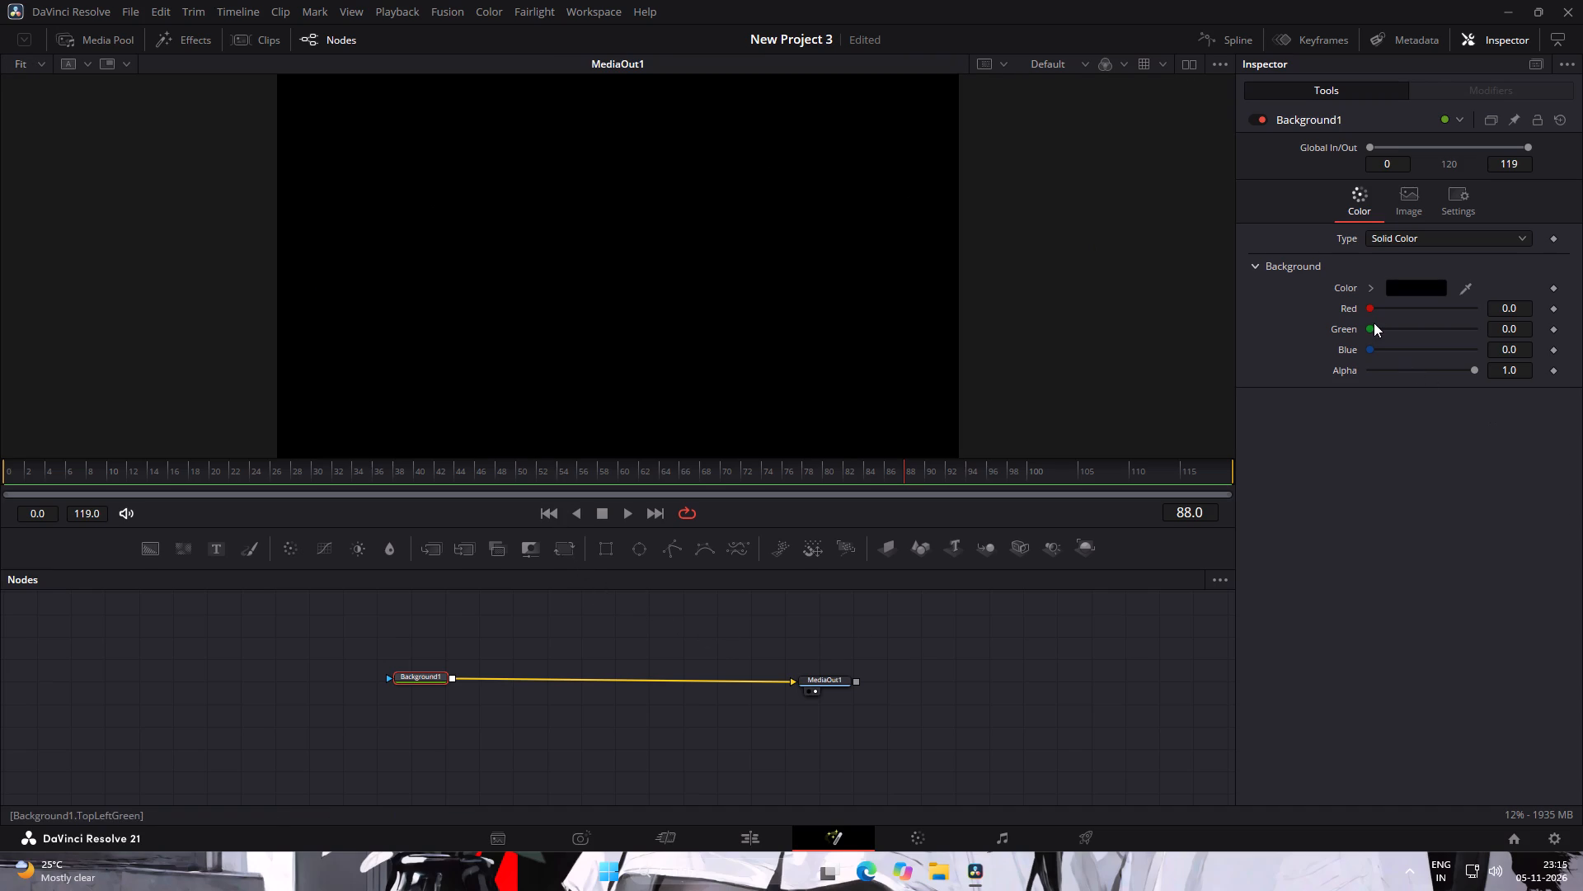
# Enable vertical resolution in the project settings for a 1080 x 1920 HD timeline and save them.
pyautogui.click(1546, 827)
pyautogui.click(748, 236)
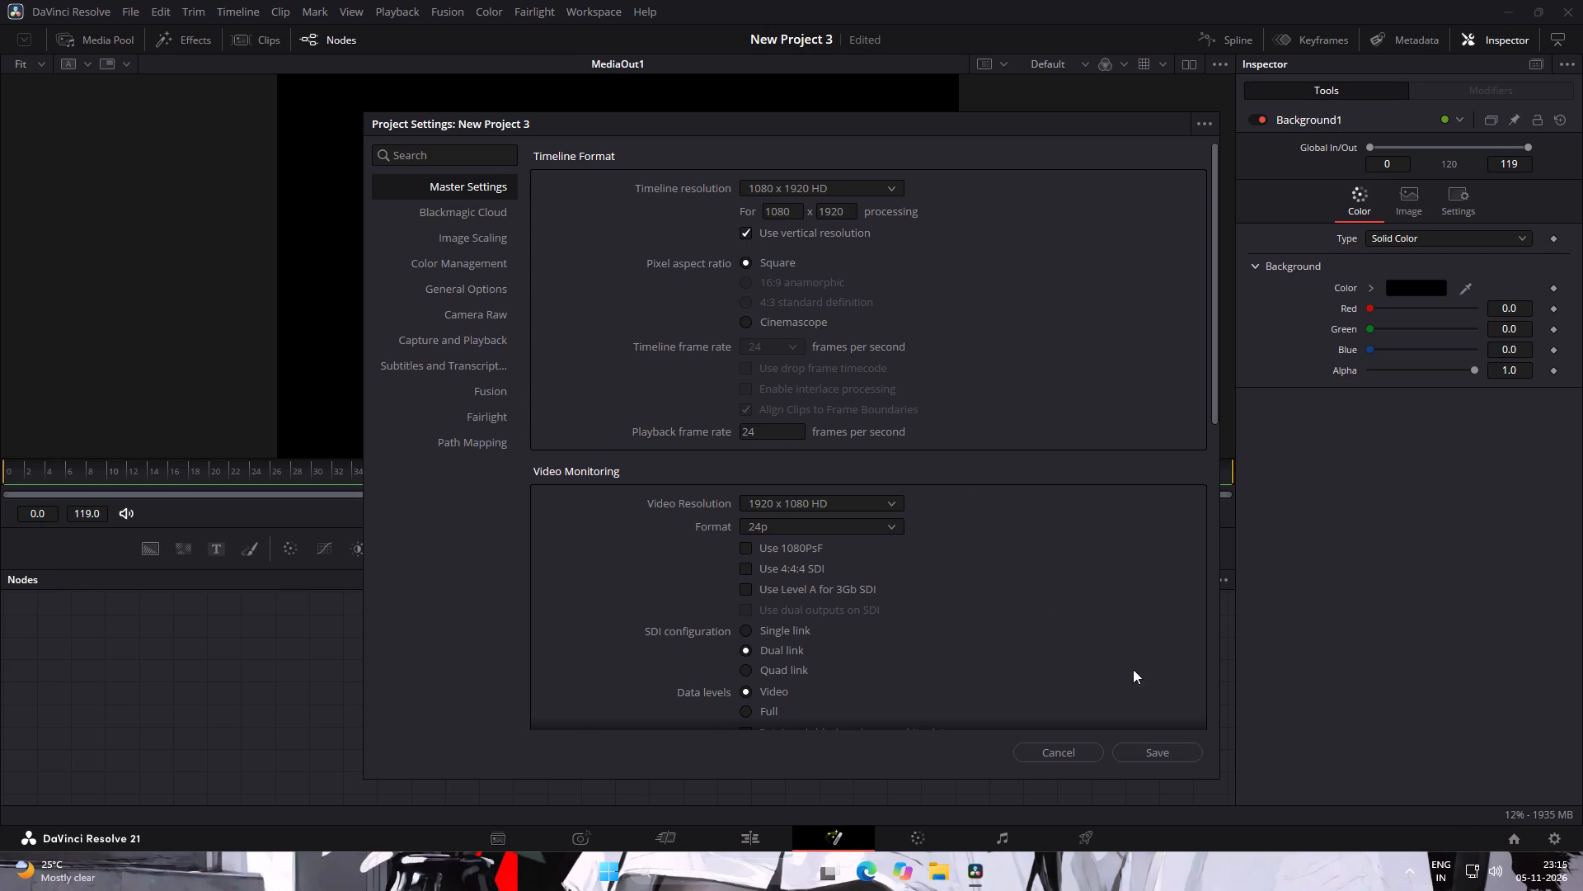
pyautogui.moveTo(1188, 738); pyautogui.dragTo(1180, 745)
pyautogui.click(1180, 745)
pyautogui.click(1344, 652)
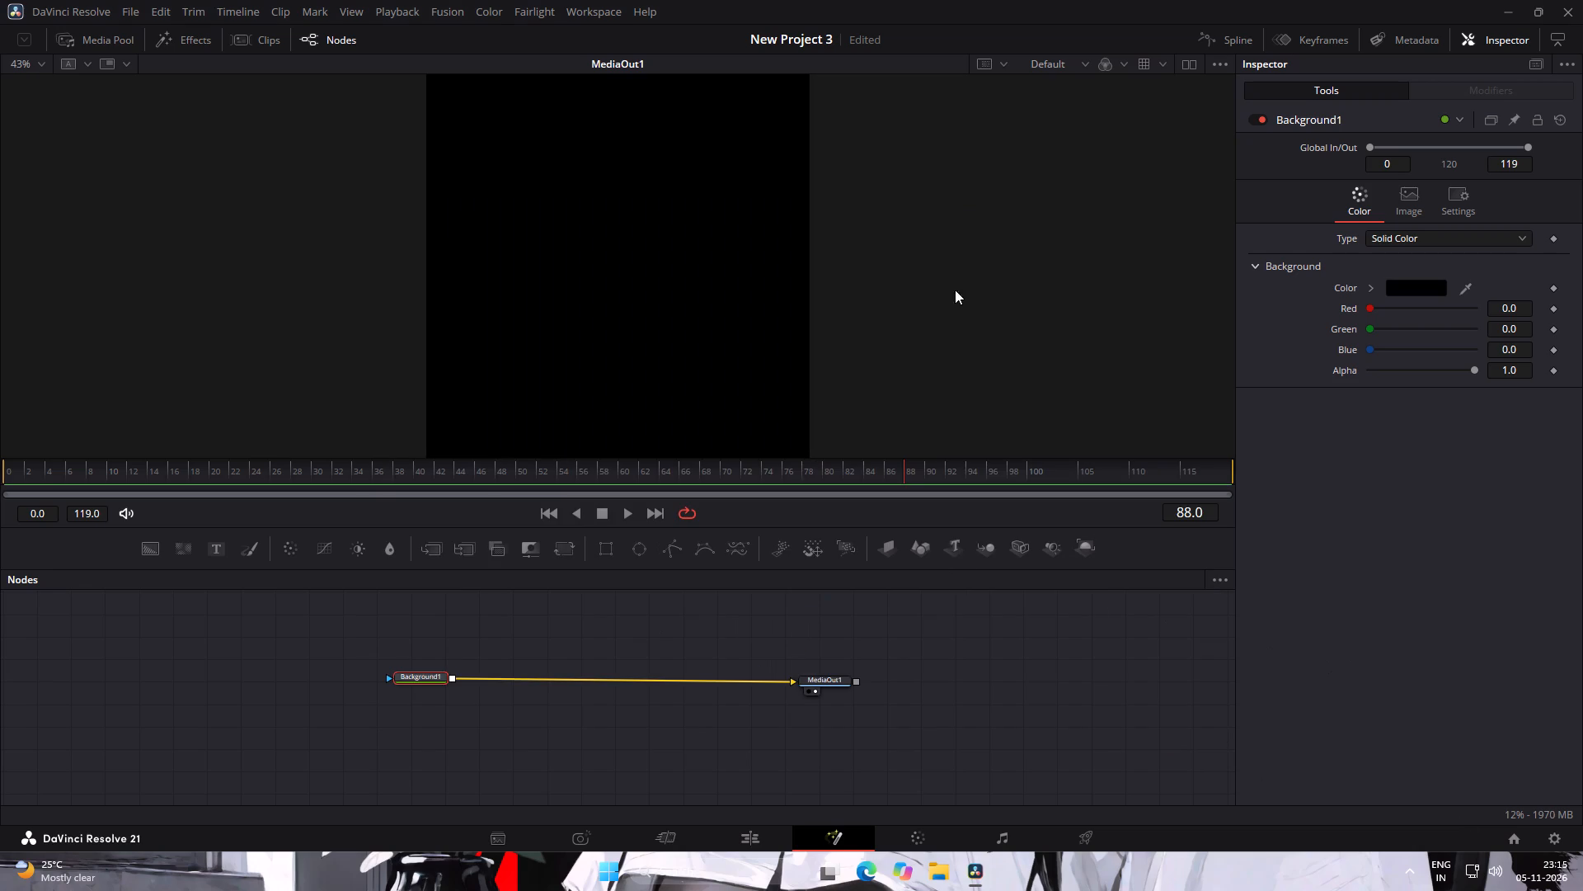
pyautogui.moveTo(621, 295); pyautogui.dragTo(595, 299)
# Add a Text+ node merged over Background1, aligning the merge with the main flow and placing the text node above it.
pyautogui.click(436, 671)
pyautogui.click(209, 545)
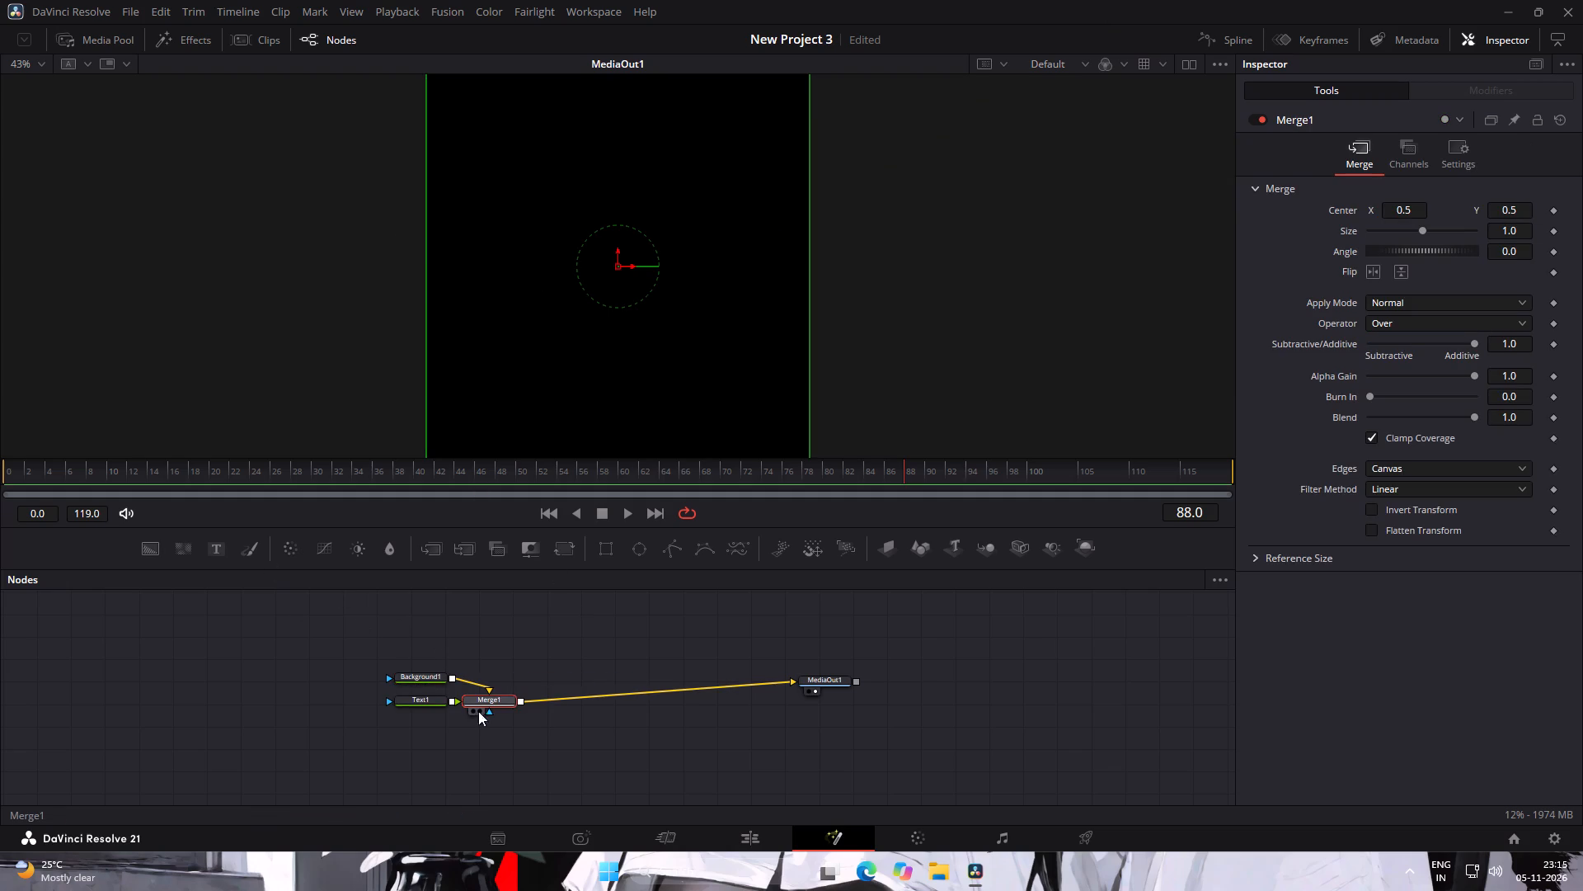
pyautogui.moveTo(510, 698); pyautogui.dragTo(526, 674)
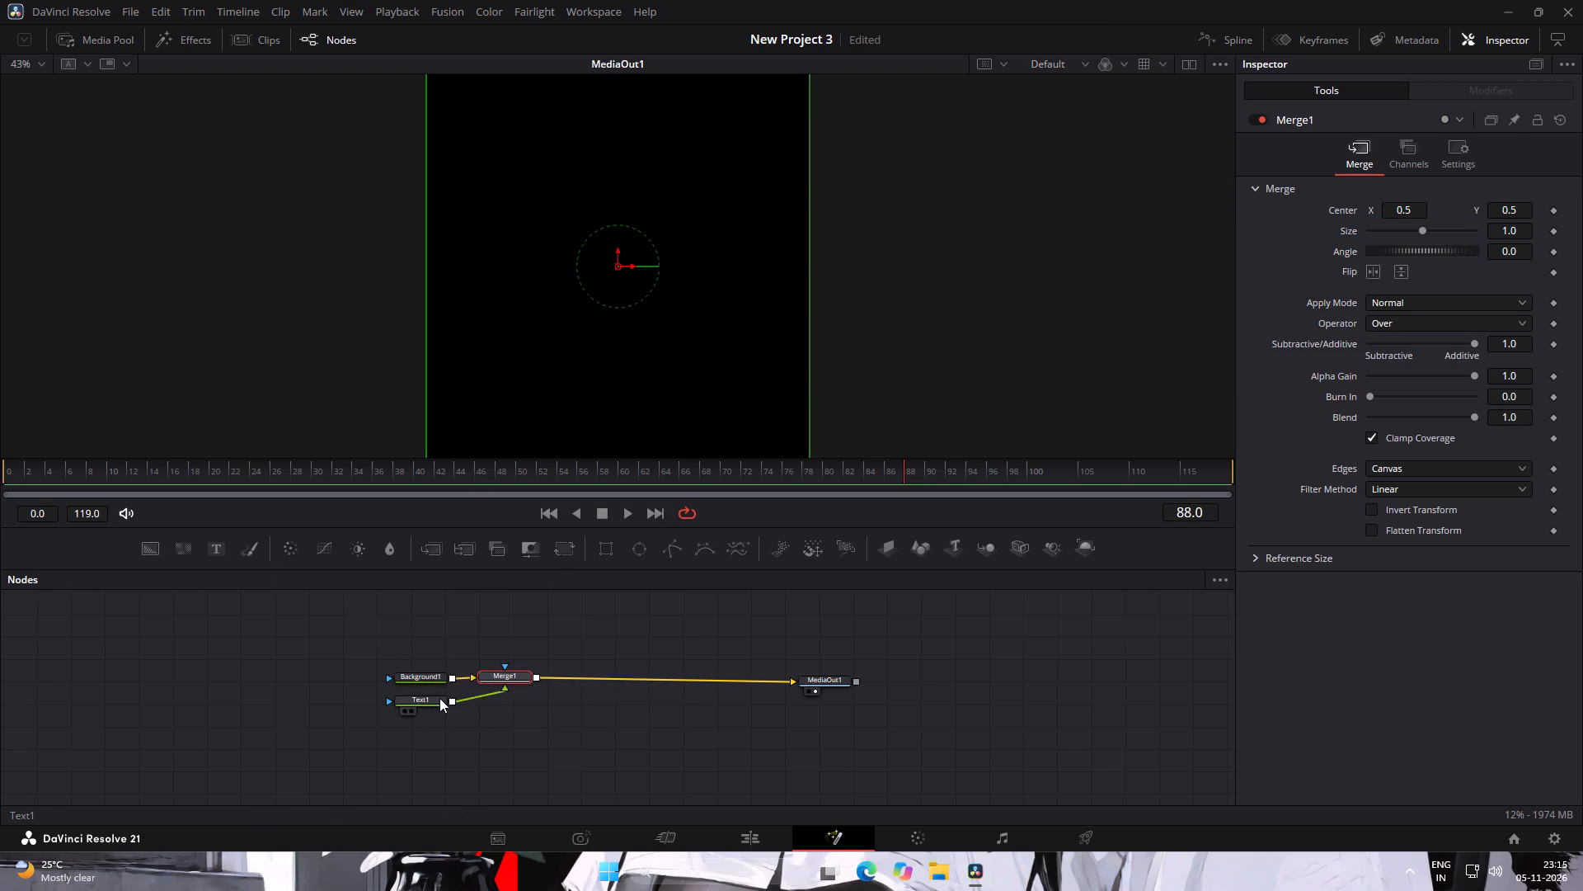
pyautogui.moveTo(439, 698); pyautogui.dragTo(528, 617)
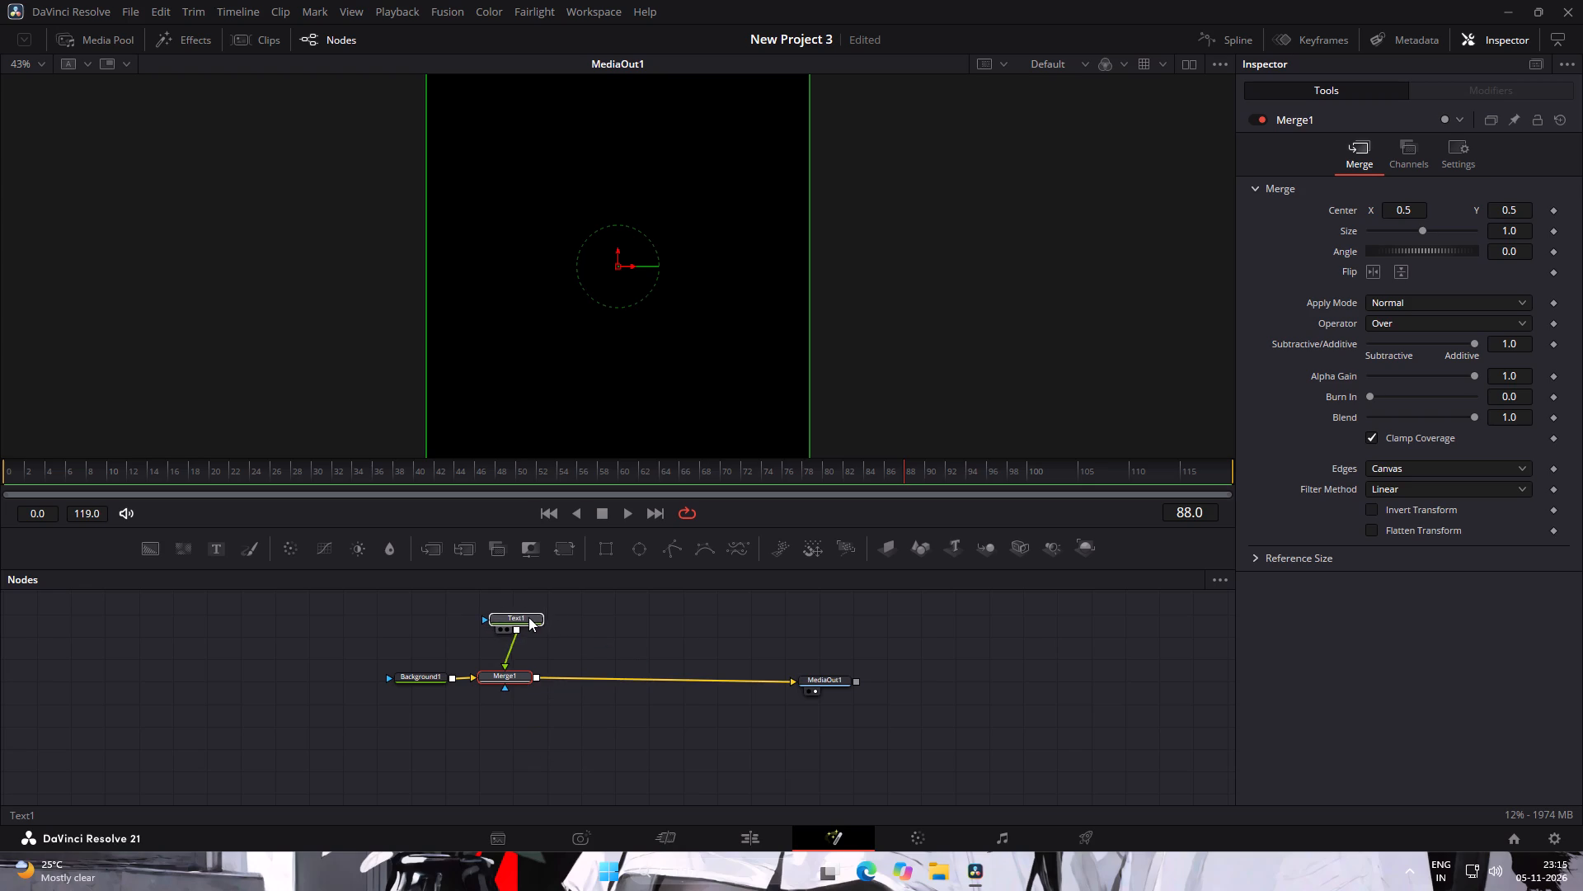
pyautogui.moveTo(528, 617); pyautogui.dragTo(524, 614)
# Enter START as the text of the Text1 node.
pyautogui.doubleClick(520, 612)
pyautogui.click(519, 615)
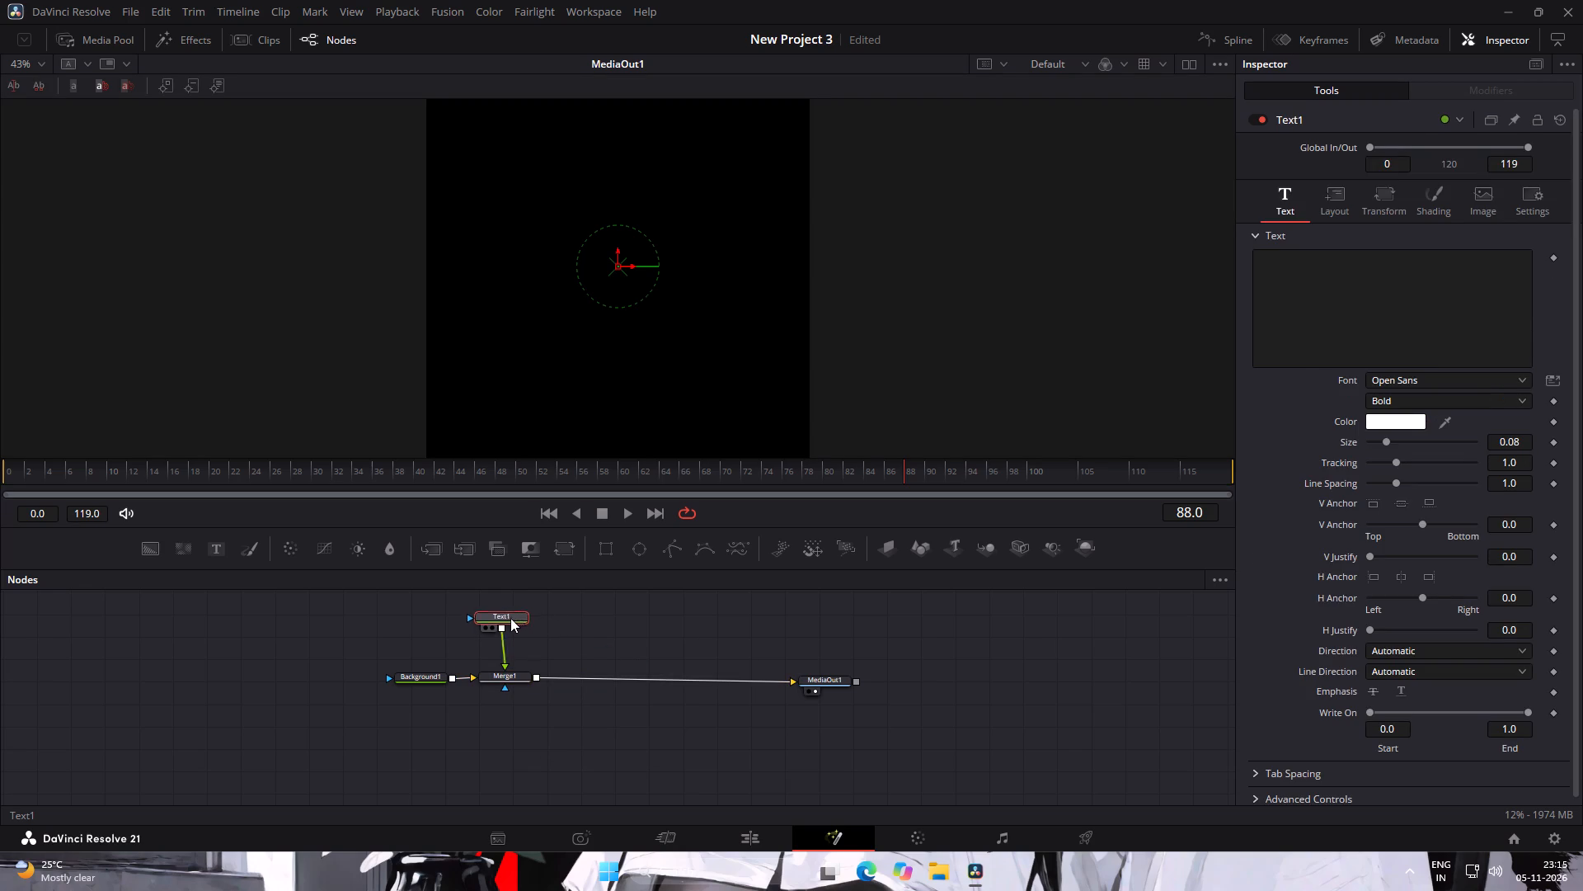
pyautogui.click(549, 618)
pyautogui.click(506, 615)
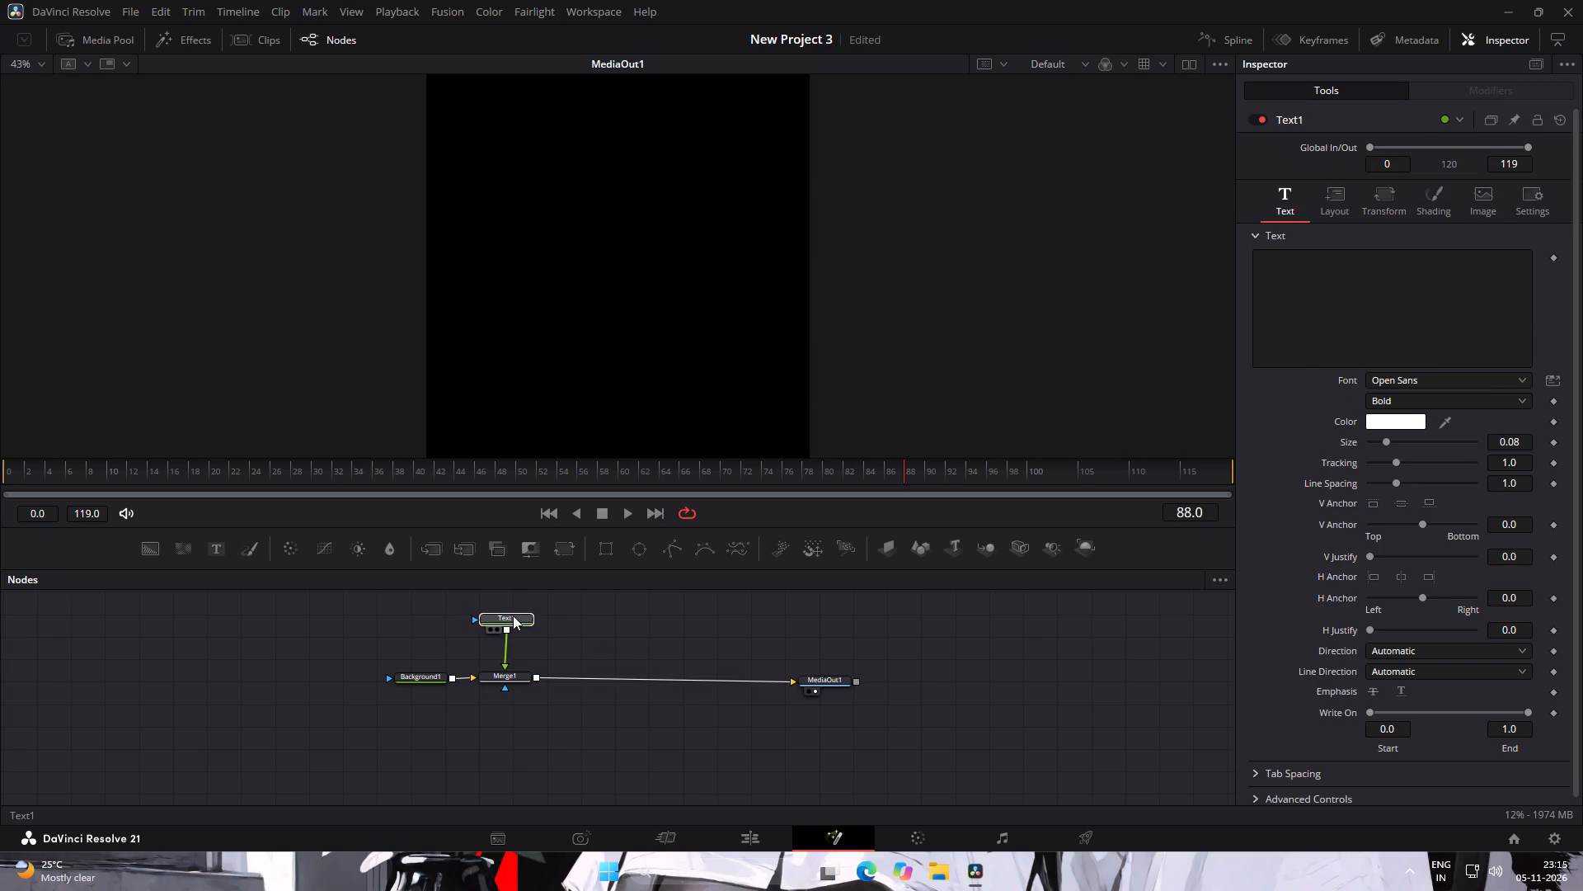
pyautogui.click(575, 629)
pyautogui.click(502, 614)
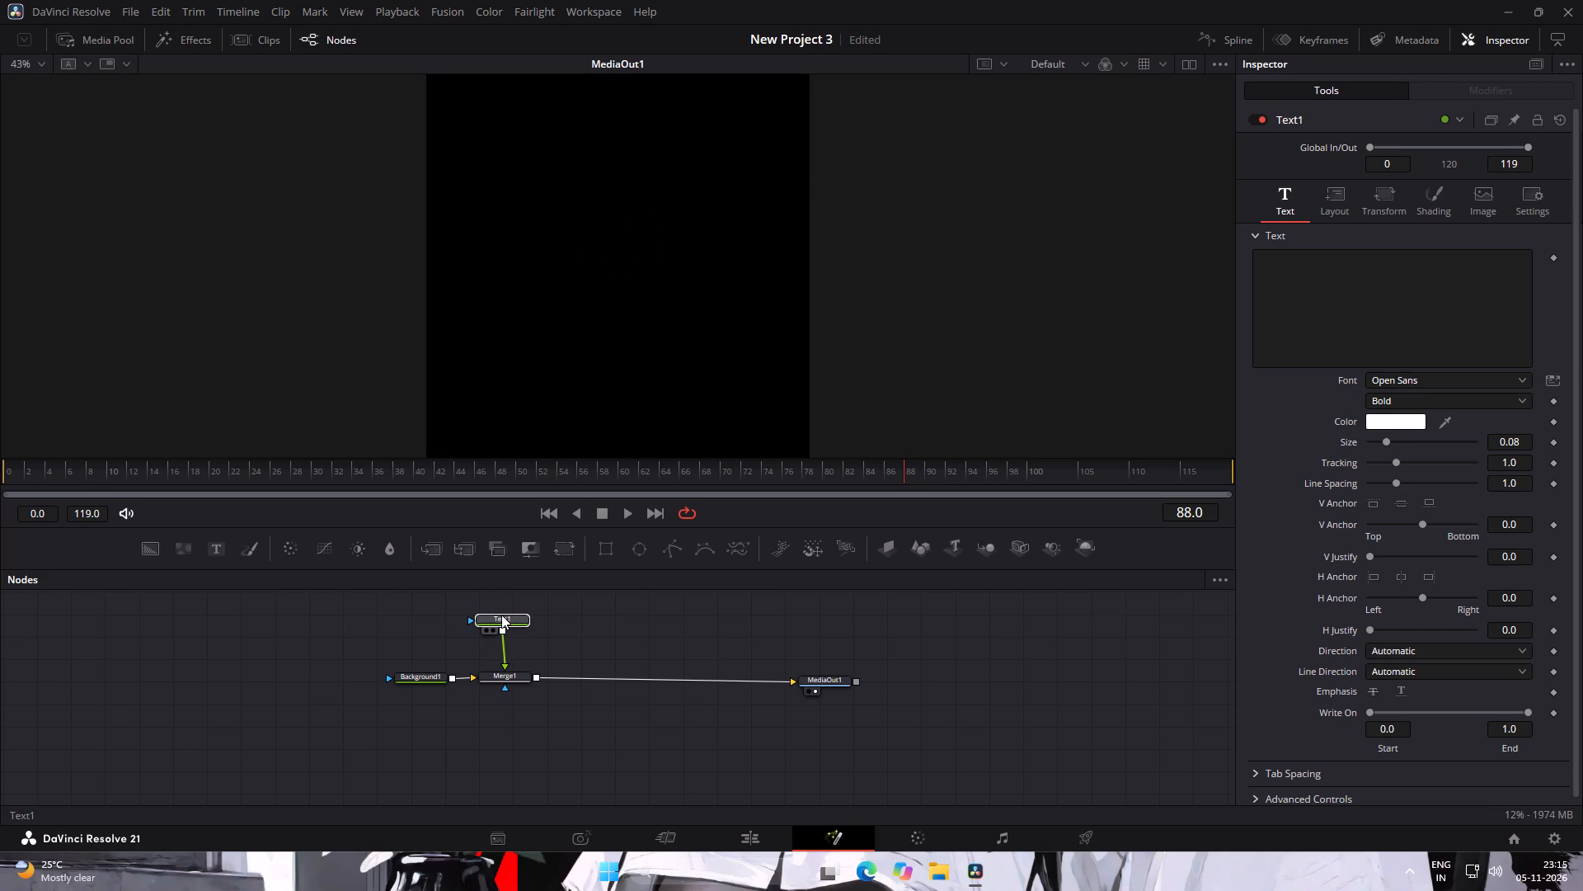
pyautogui.doubleClick(521, 620)
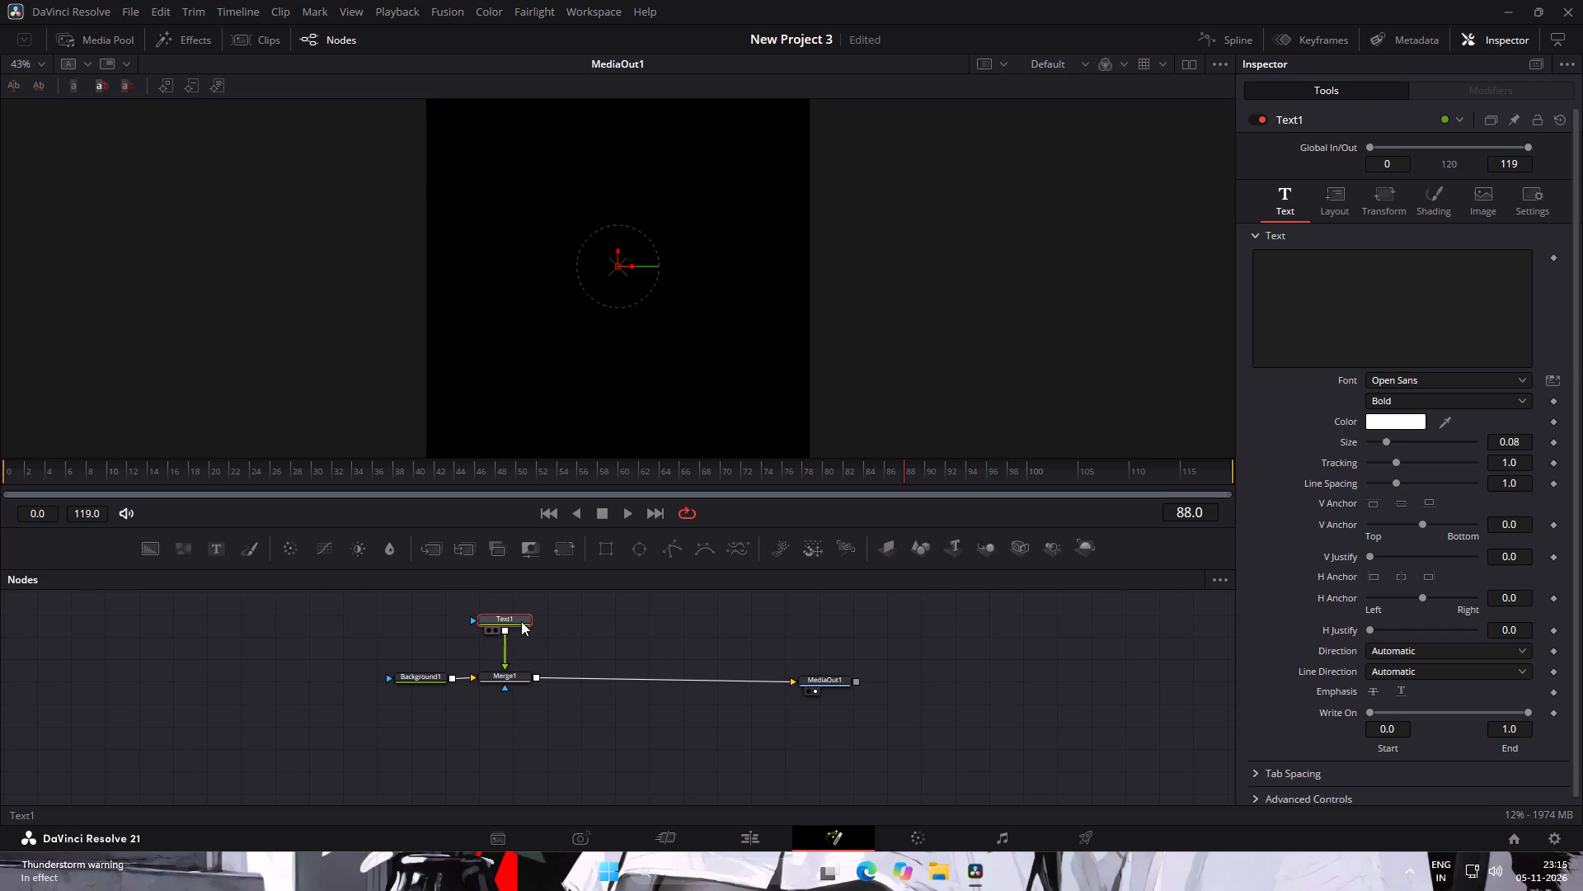
pyautogui.doubleClick(1373, 285)
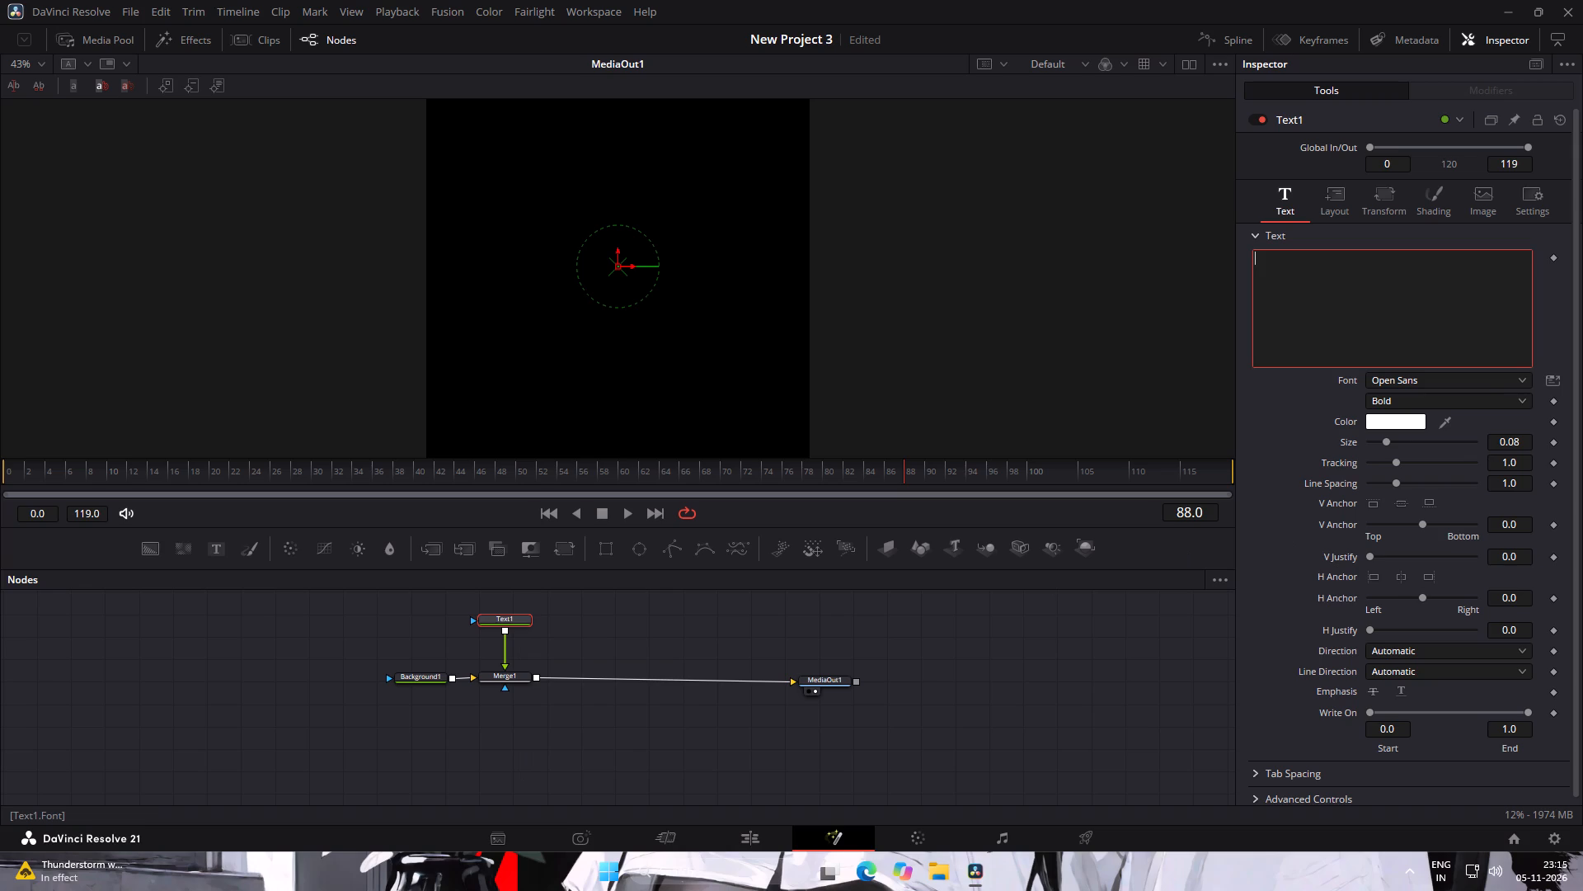
pyautogui.write('st')
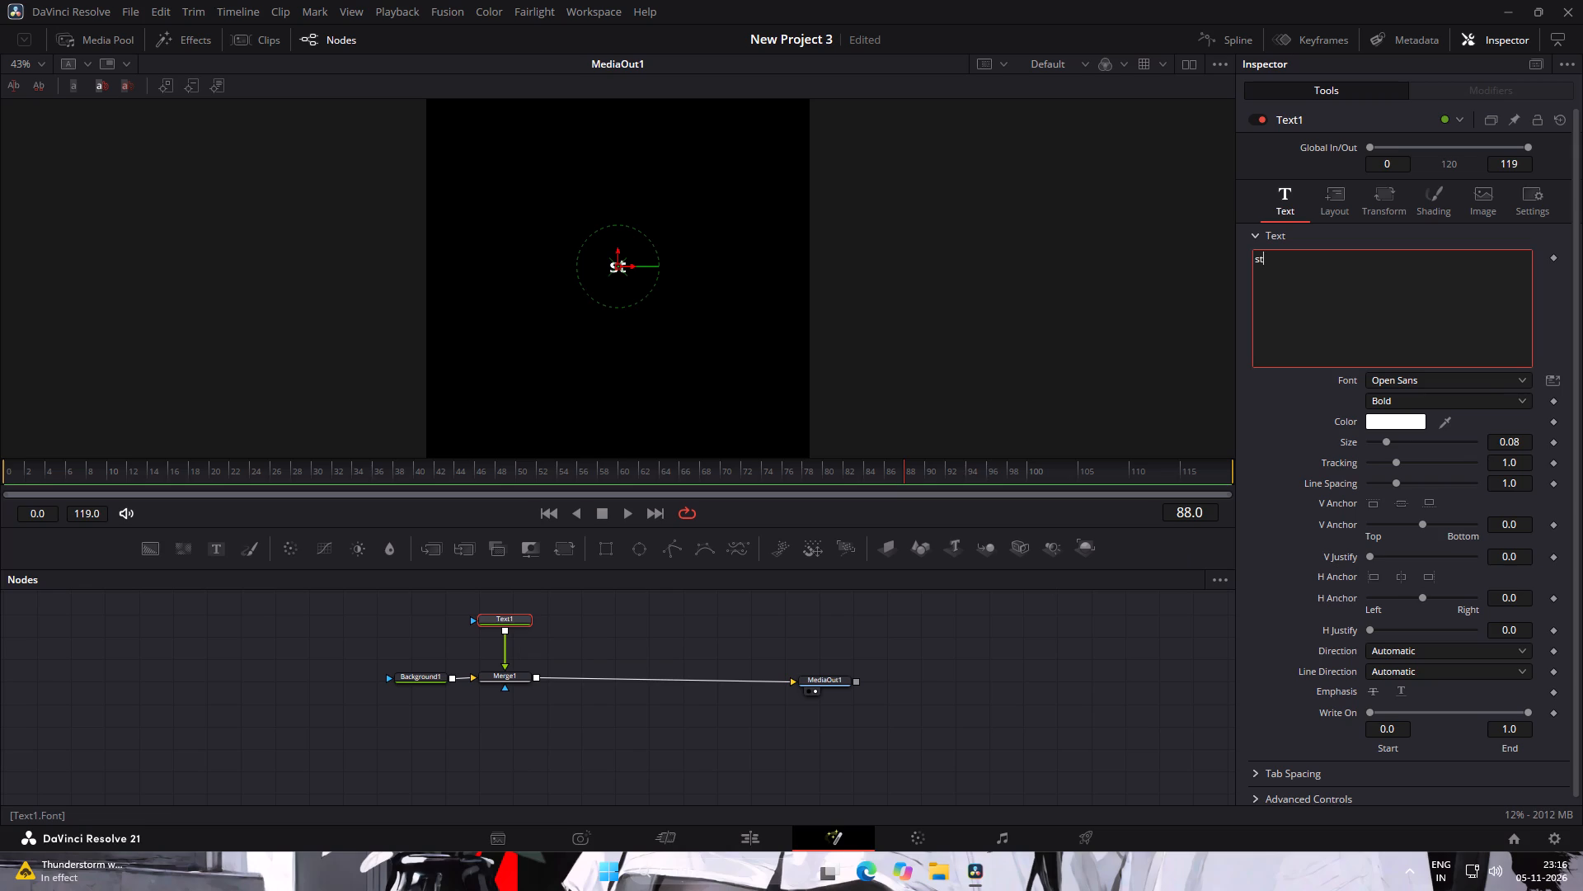
pyautogui.press('BackSpace')
pyautogui.press('BackSpace')
pyautogui.press('BackSpace')
pyautogui.write('START')
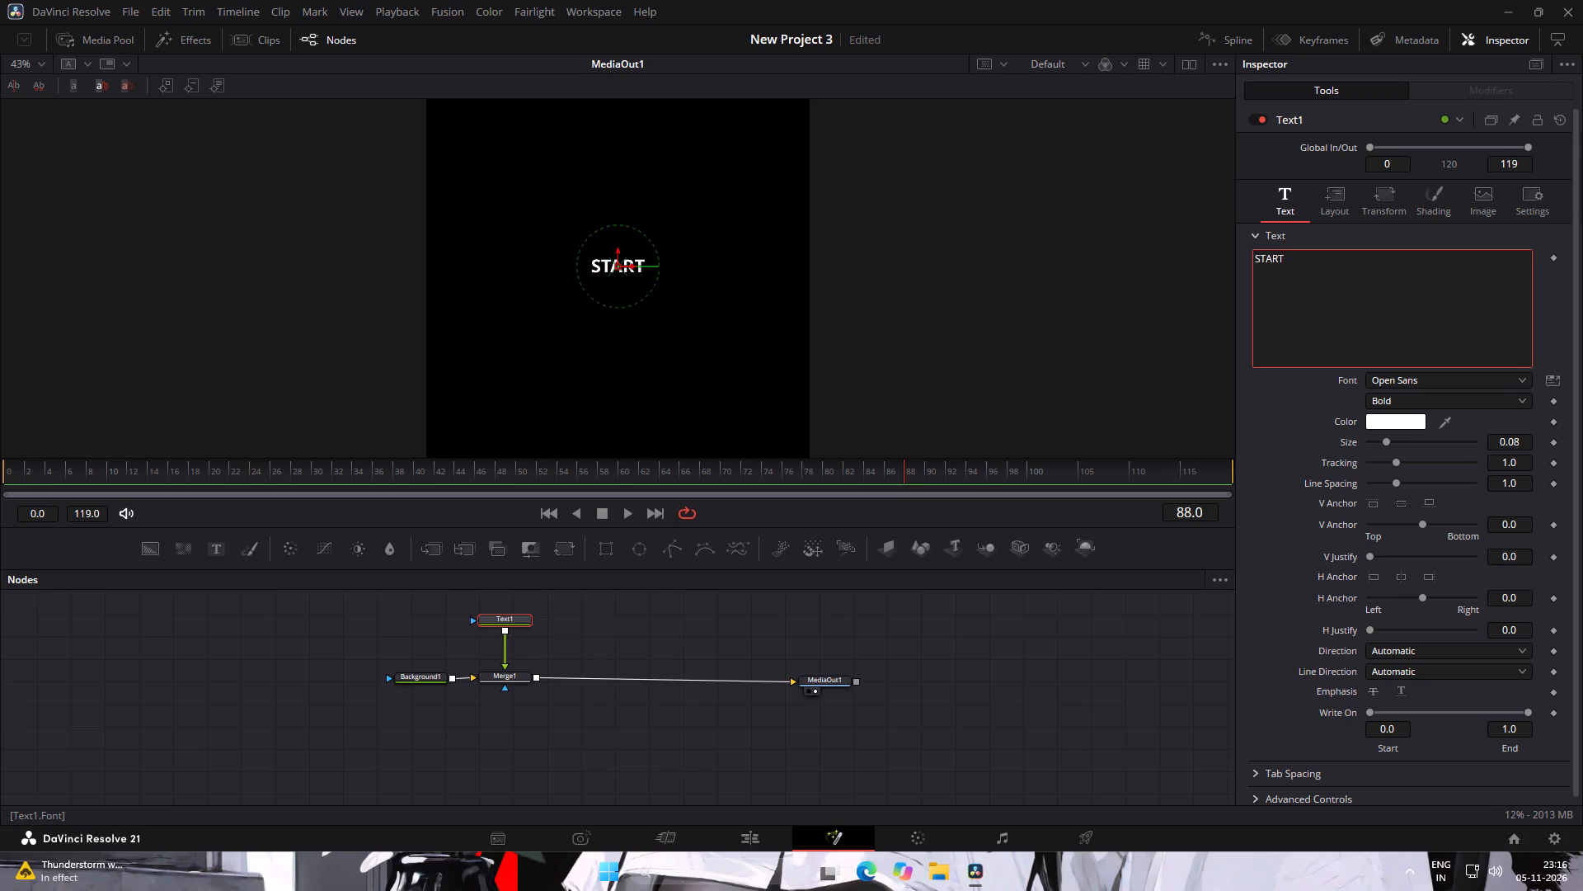
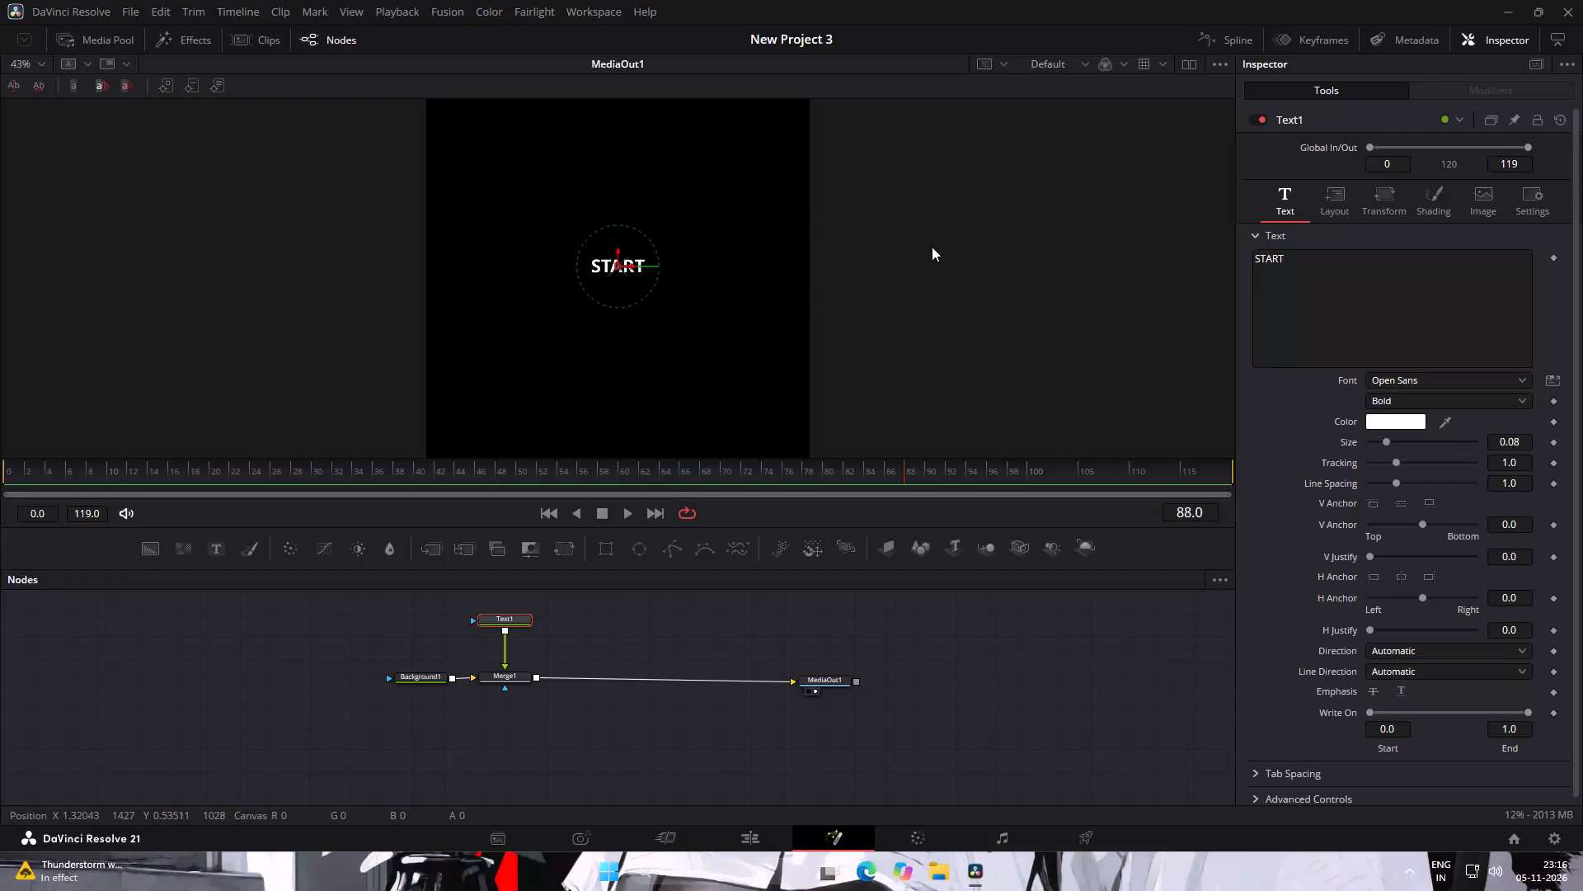
# Apply a Follower modifier to the START text of the Text1 node and open the modifier's settings.
pyautogui.doubleClick(1072, 686)
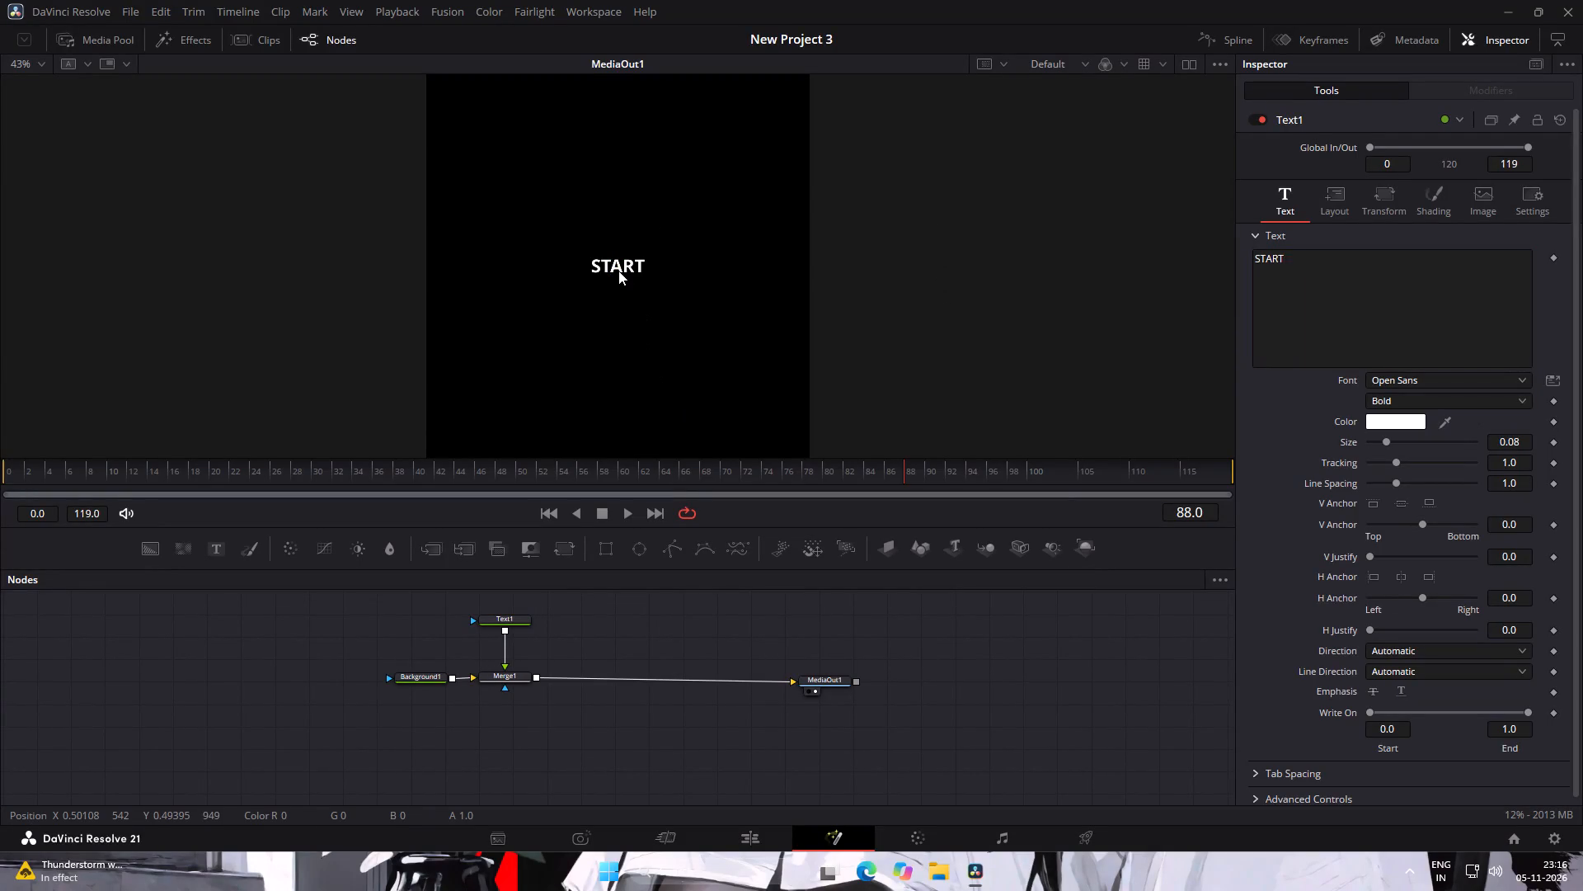
pyautogui.click(618, 271)
pyautogui.click(500, 613)
pyautogui.doubleClick(504, 616)
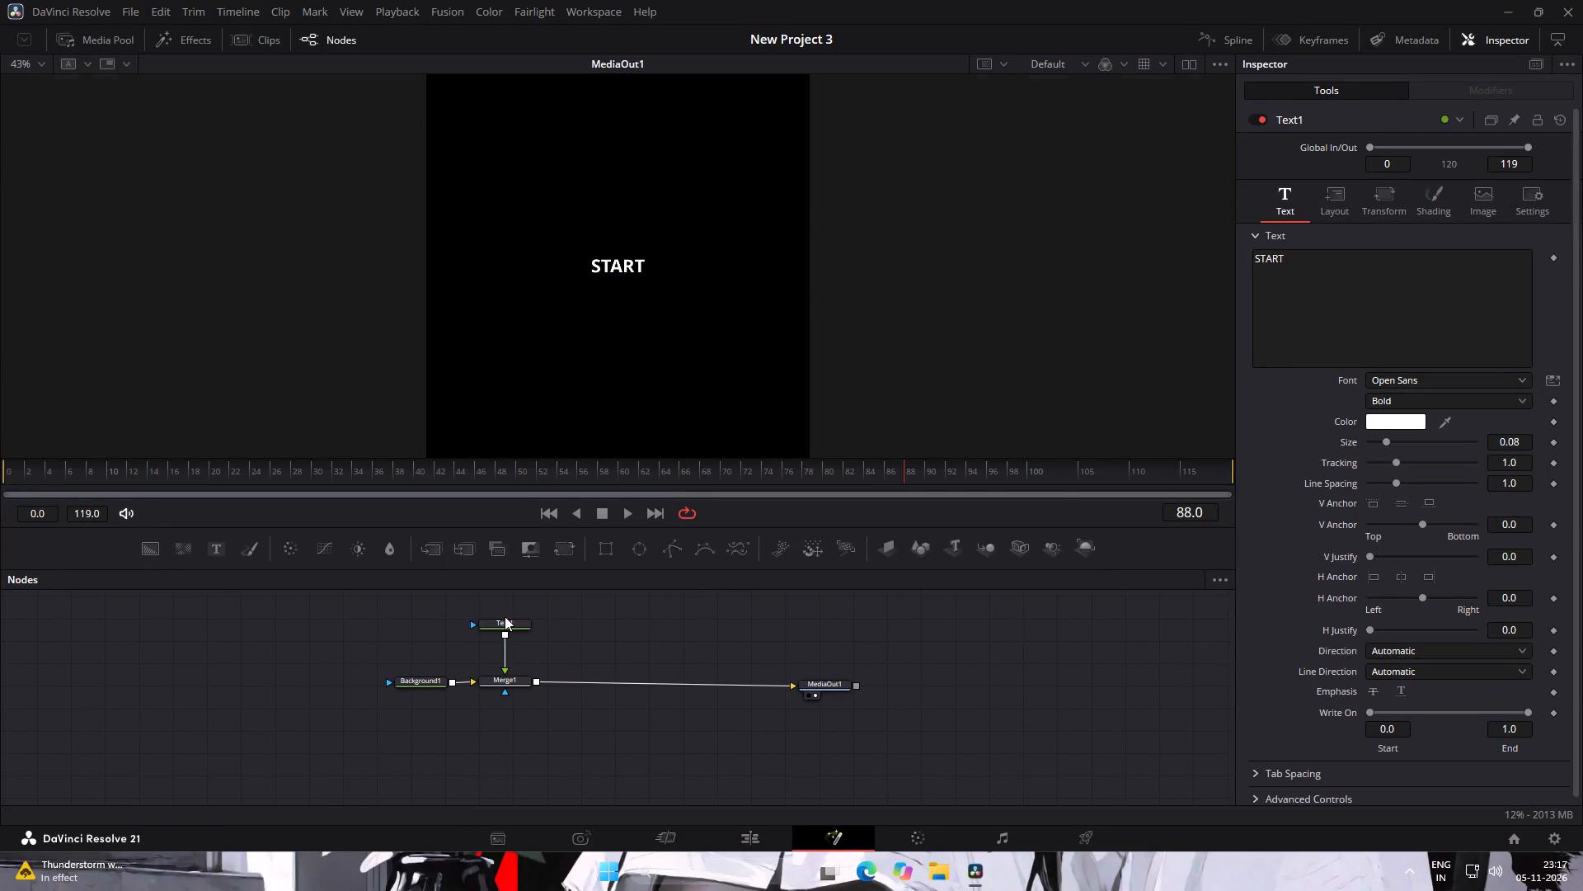
pyautogui.rightClick(1314, 314)
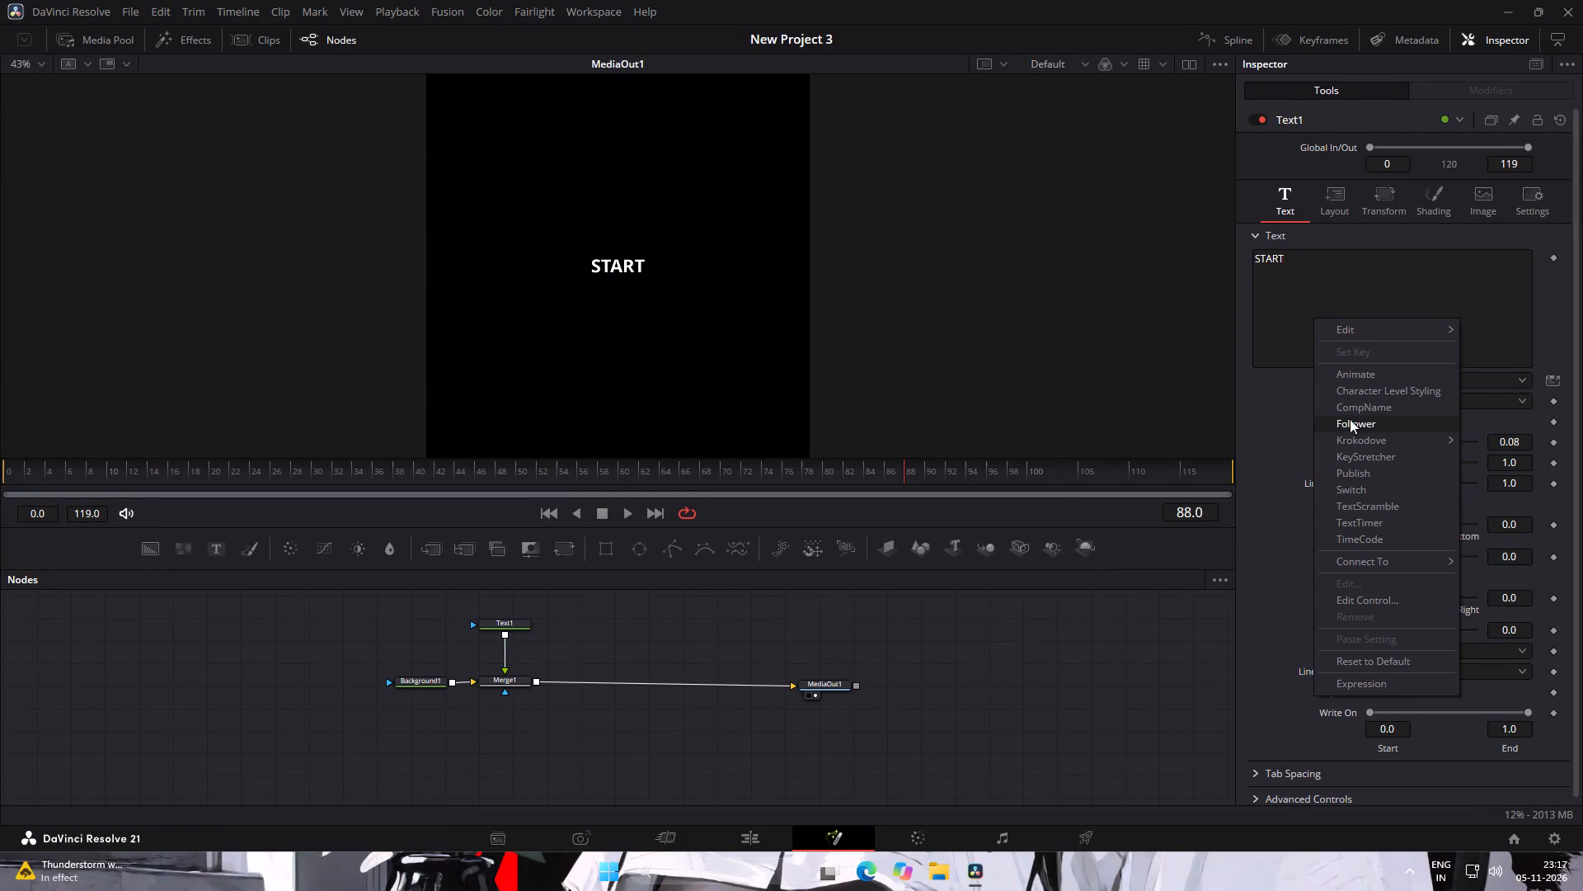
pyautogui.click(1353, 424)
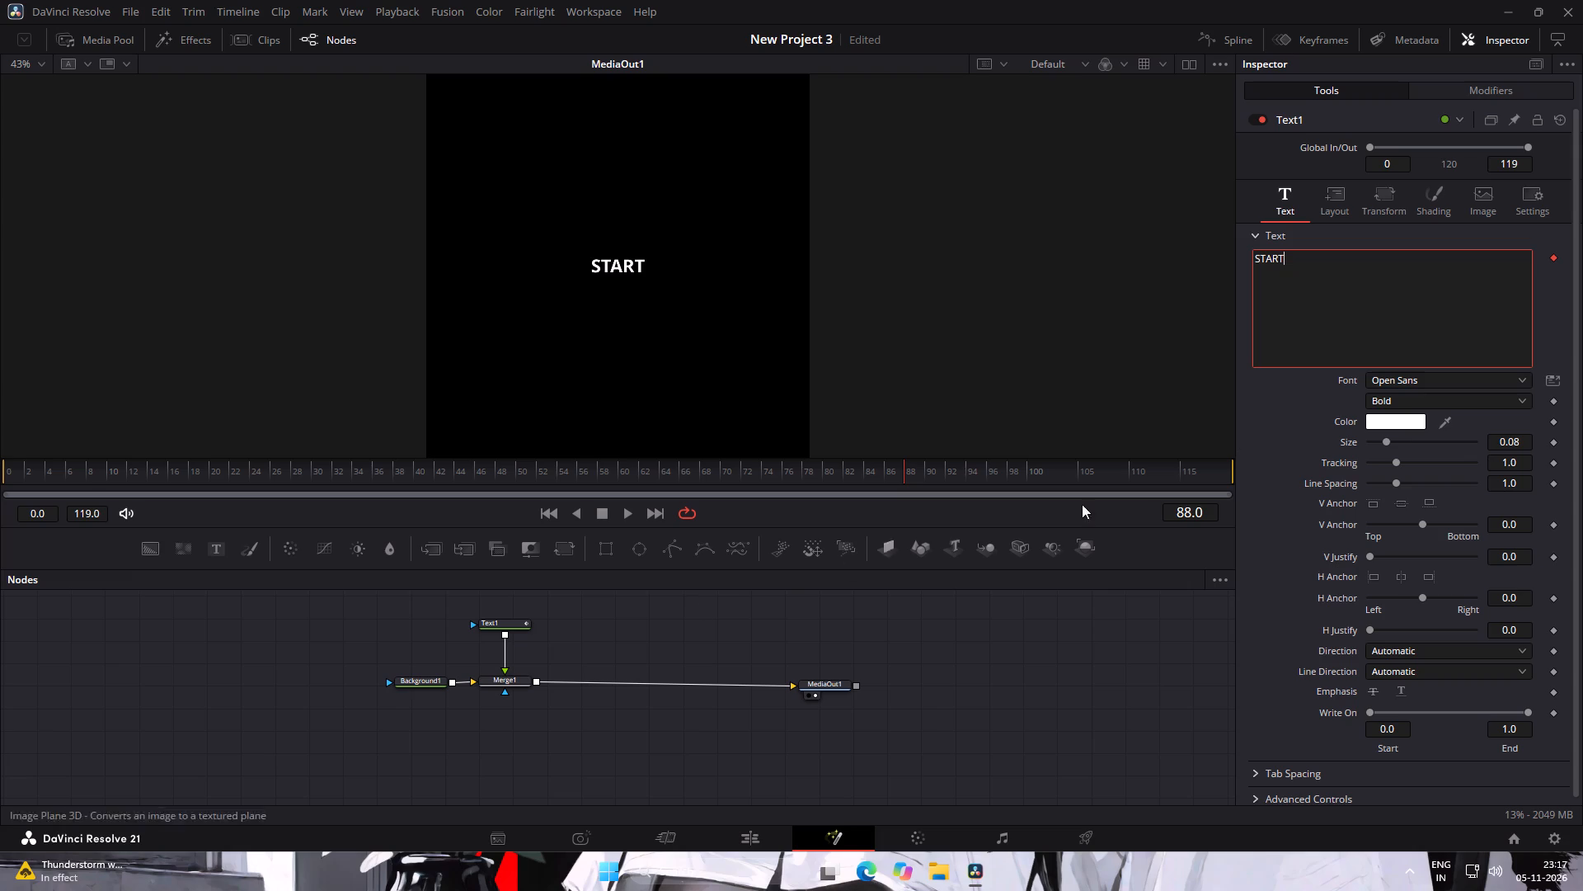
pyautogui.click(1463, 97)
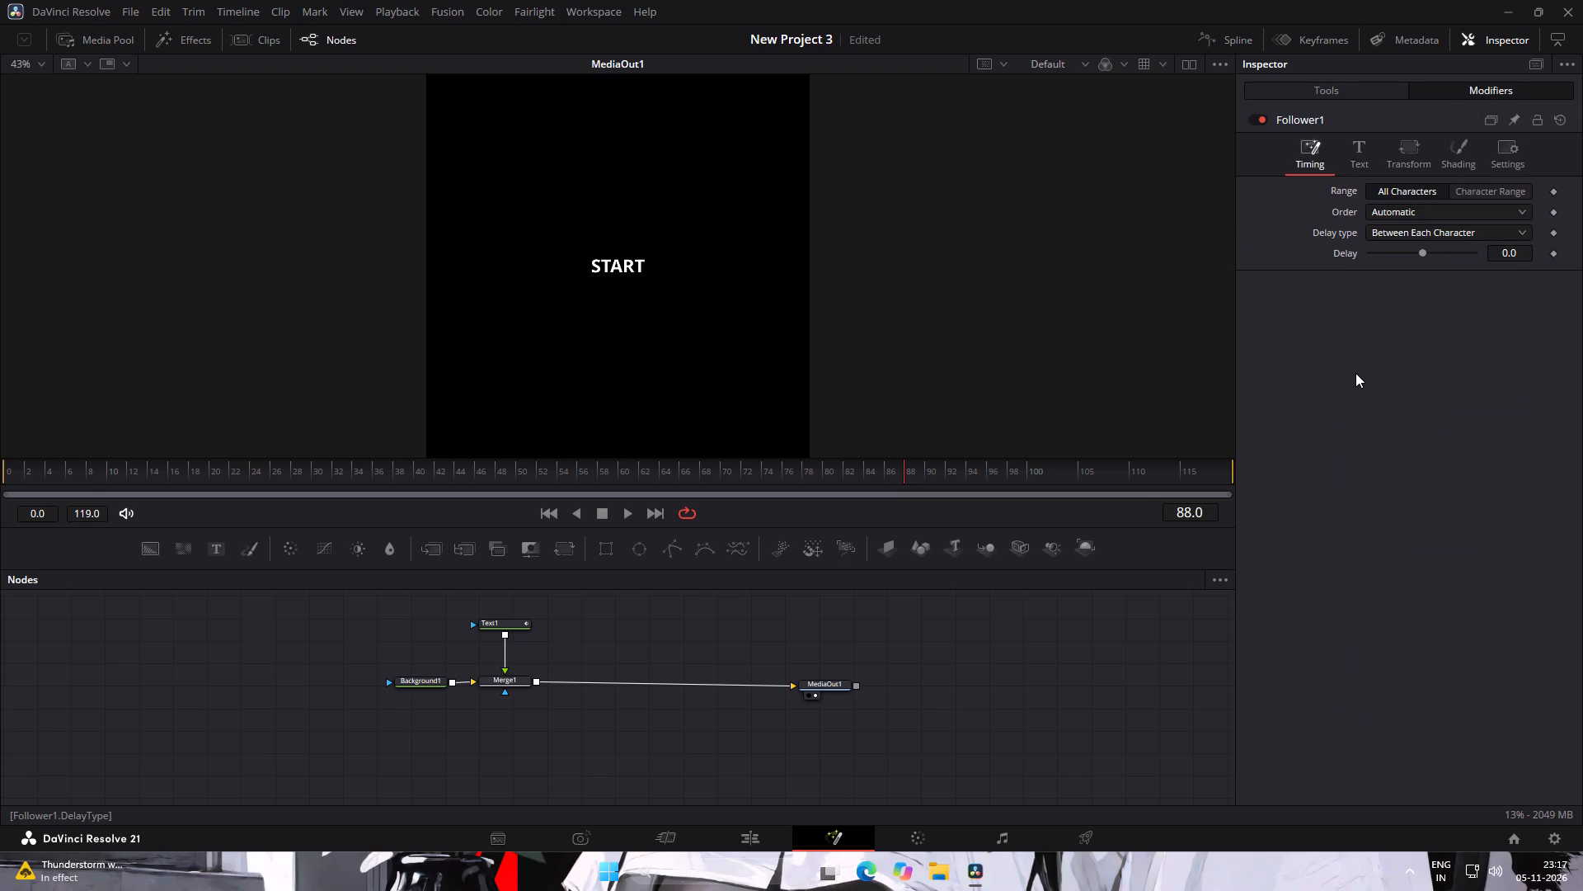
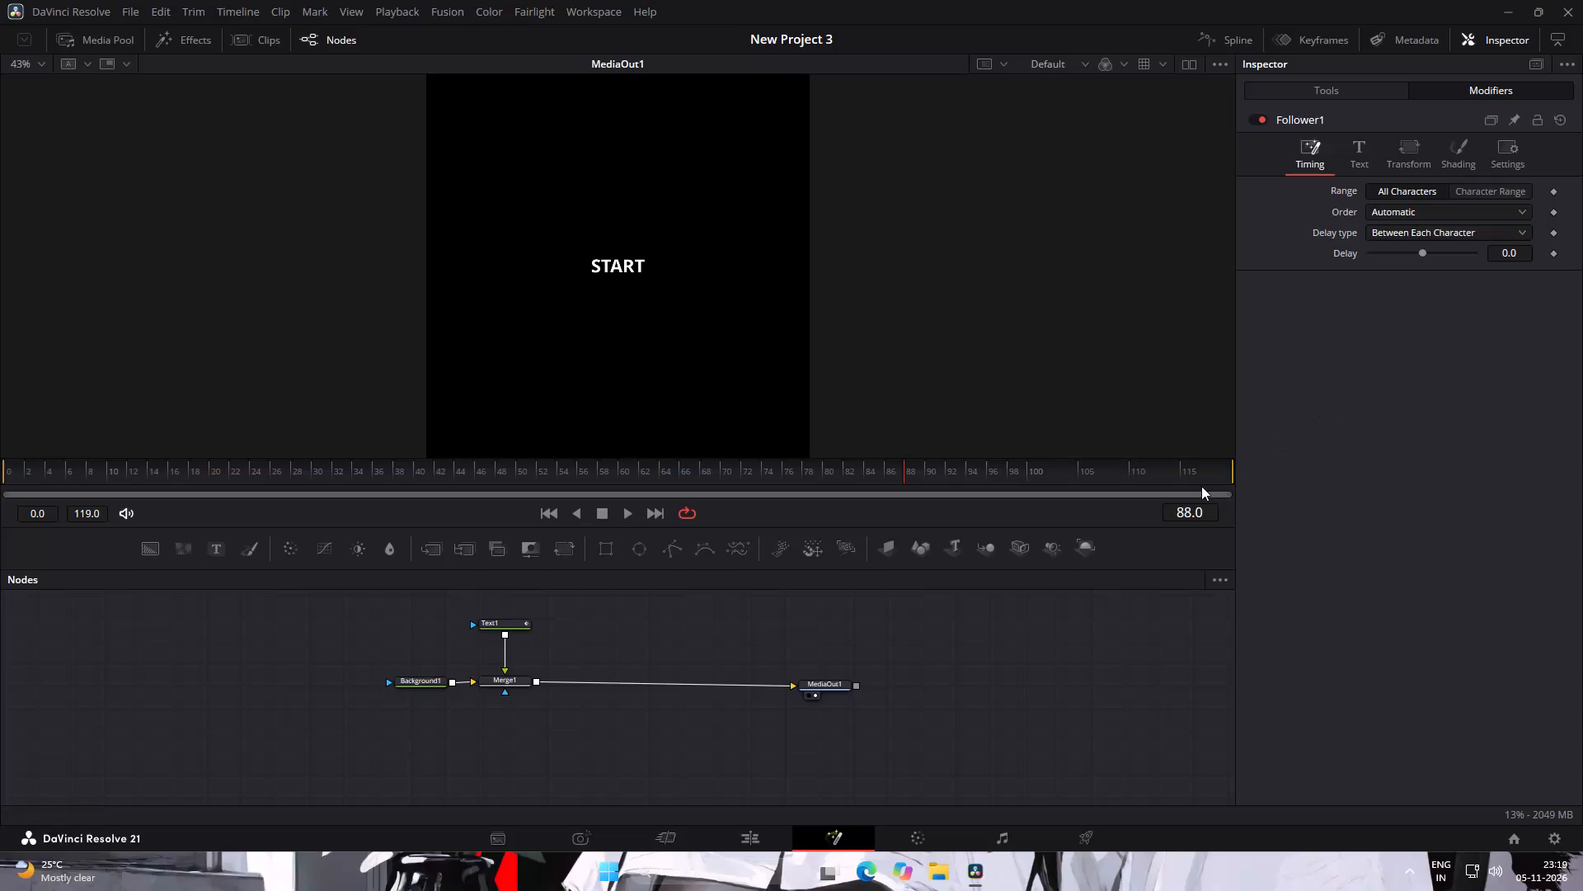
# Move the playhead to frame 0 and set the Follower modifier's order to Right to Left.
pyautogui.doubleClick(1188, 512)
pyautogui.press('0')
pyautogui.press('Return')
pyautogui.scroll(2, 1188, 512)
pyautogui.click(1446, 227)
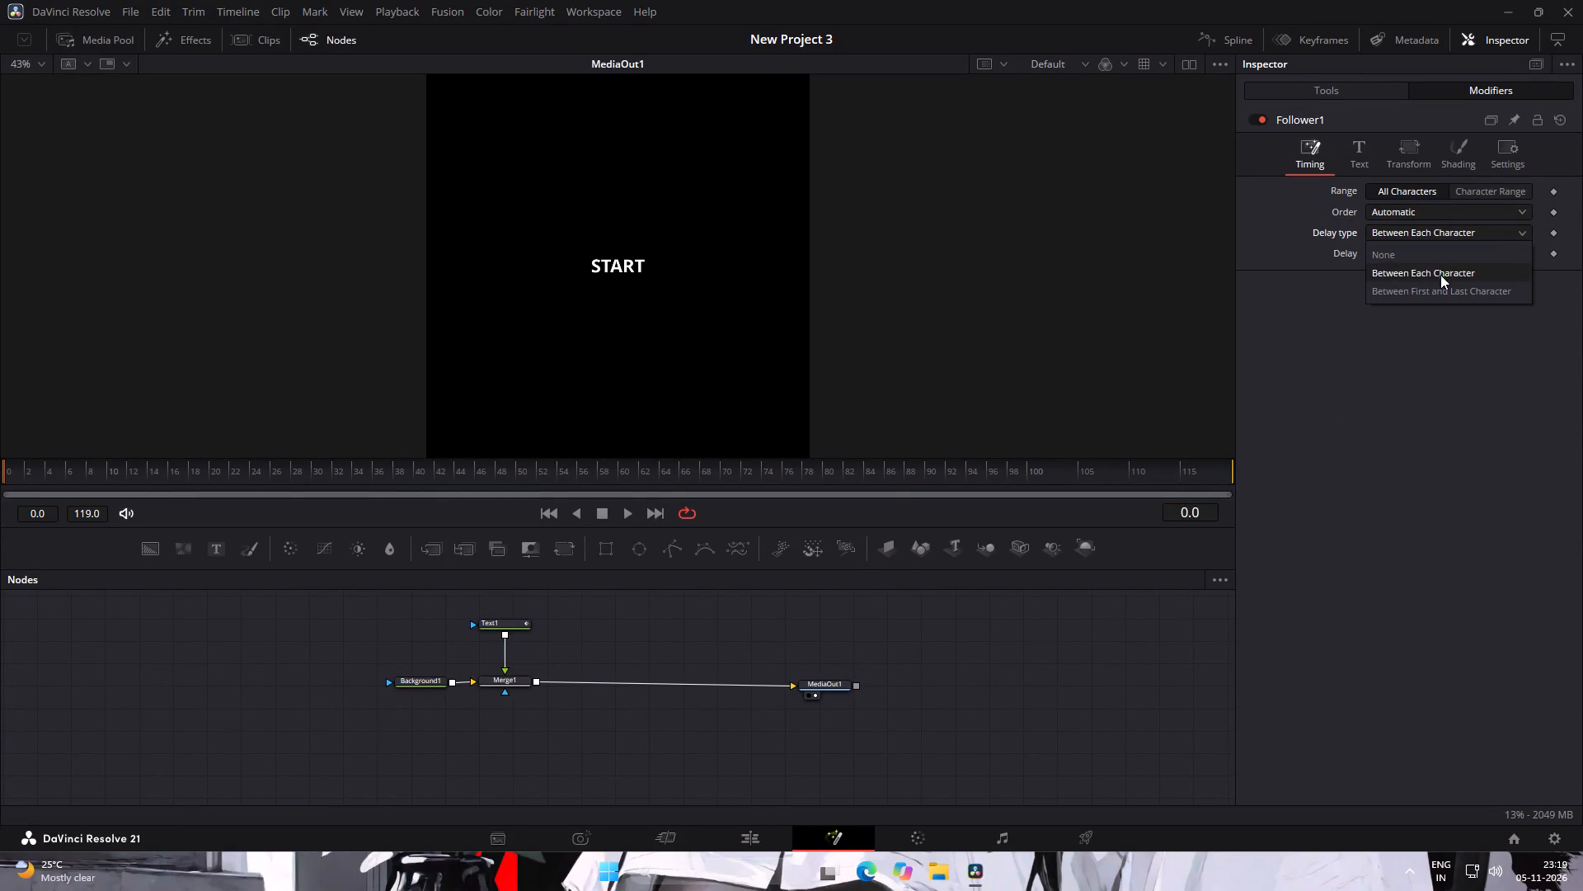
pyautogui.click(1469, 206)
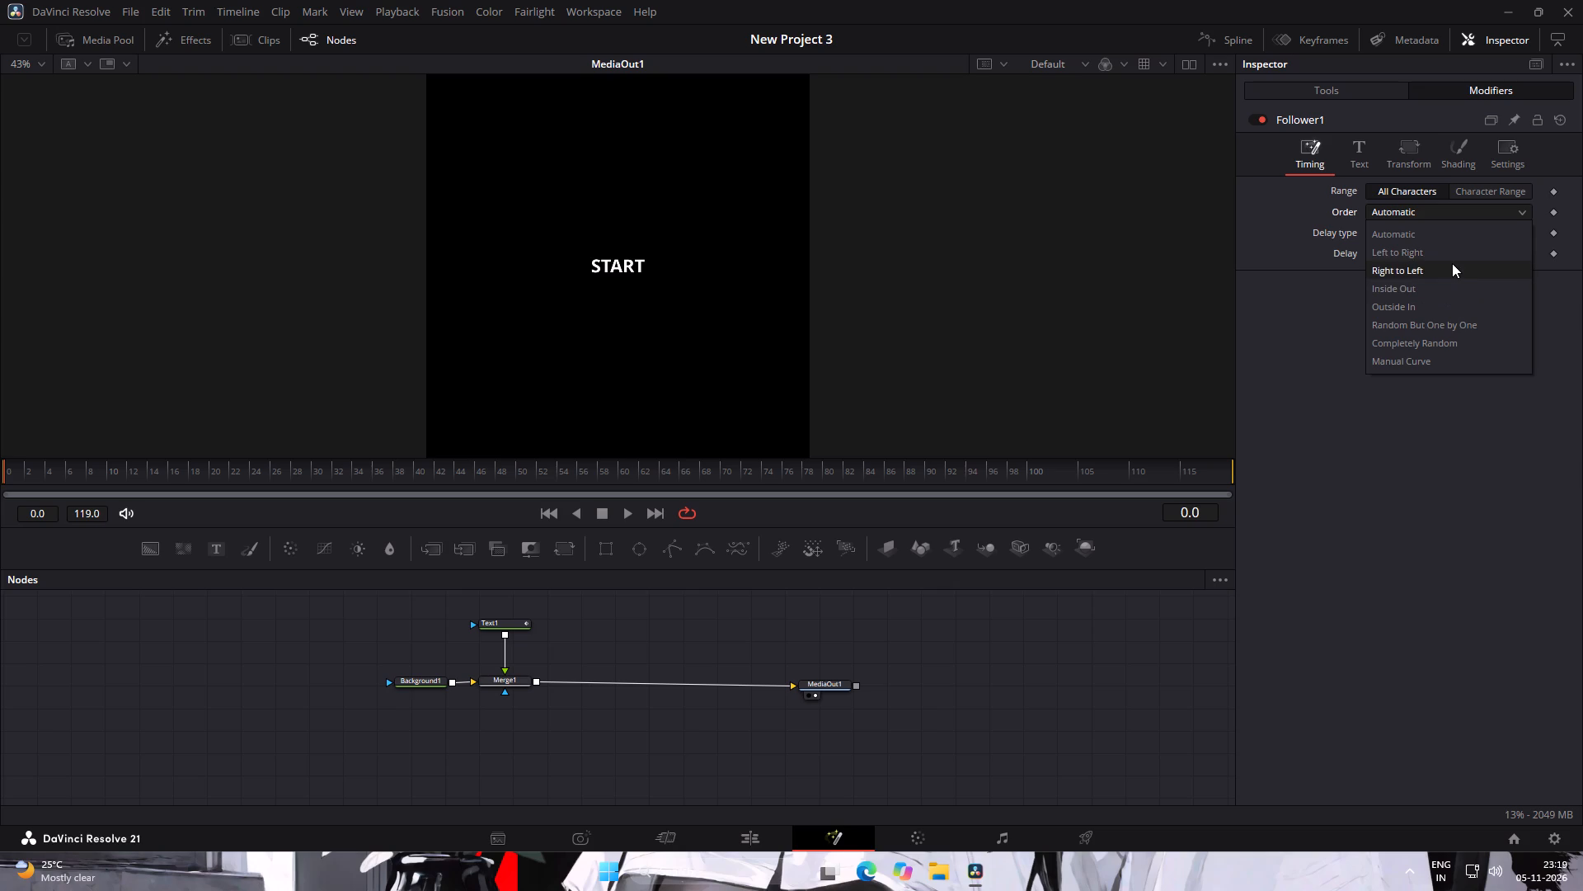
pyautogui.click(1447, 264)
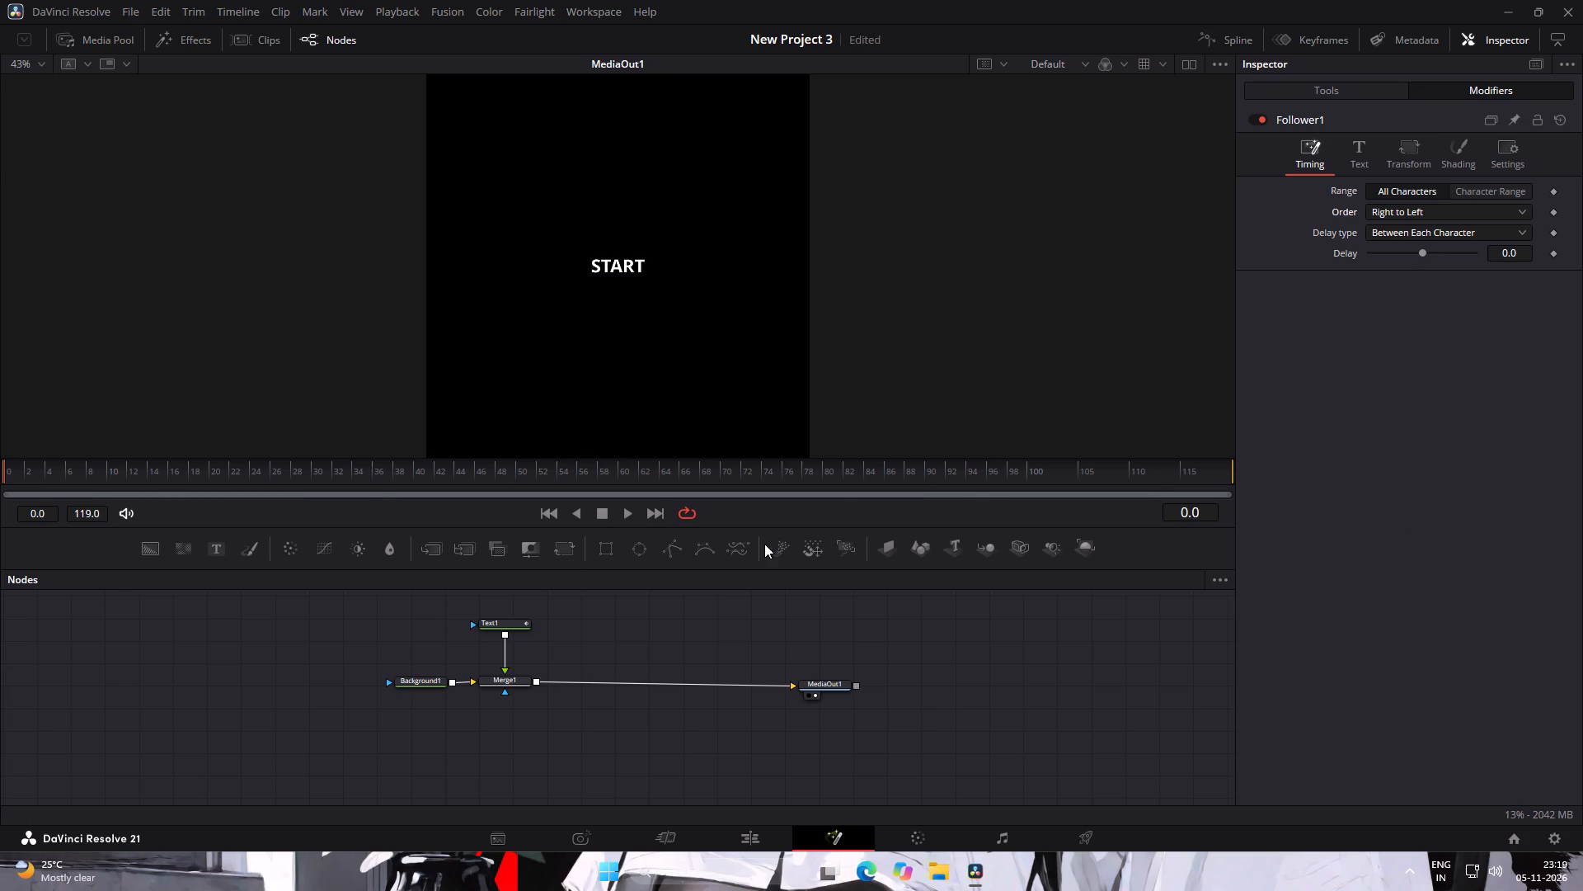
# Play back the title to check the text animation, and return the playhead to near the start.
pyautogui.click(626, 513)
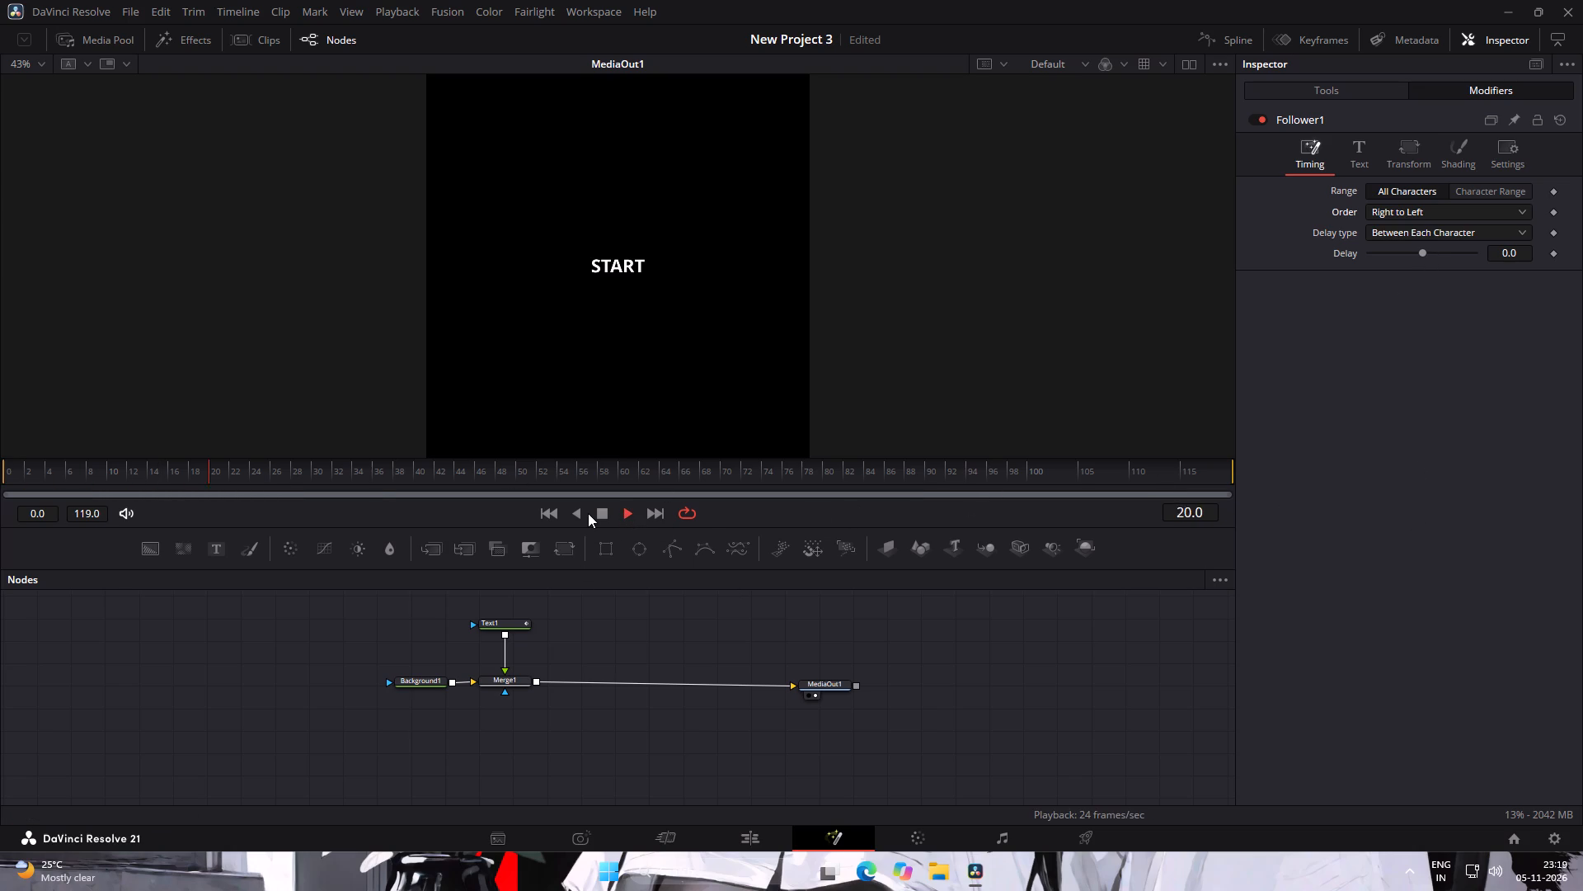
pyautogui.click(588, 513)
pyautogui.click(597, 513)
pyautogui.moveTo(307, 473); pyautogui.dragTo(31, 468)
# Open the character transform settings of the Text1 node.
pyautogui.click(1374, 101)
pyautogui.click(1374, 100)
pyautogui.click(1374, 96)
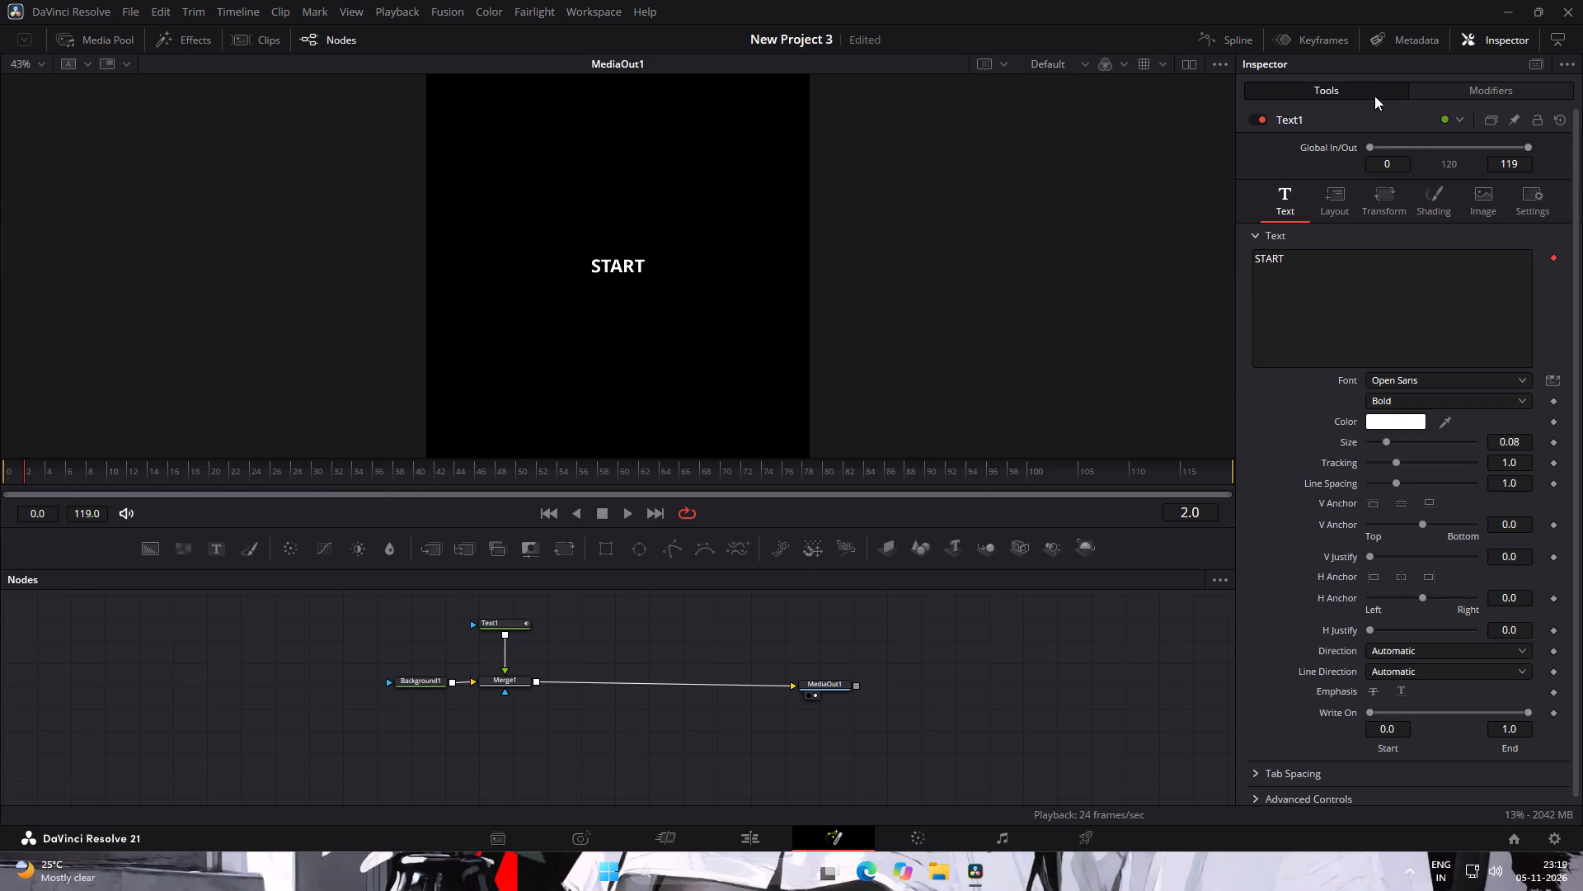
pyautogui.click(1403, 213)
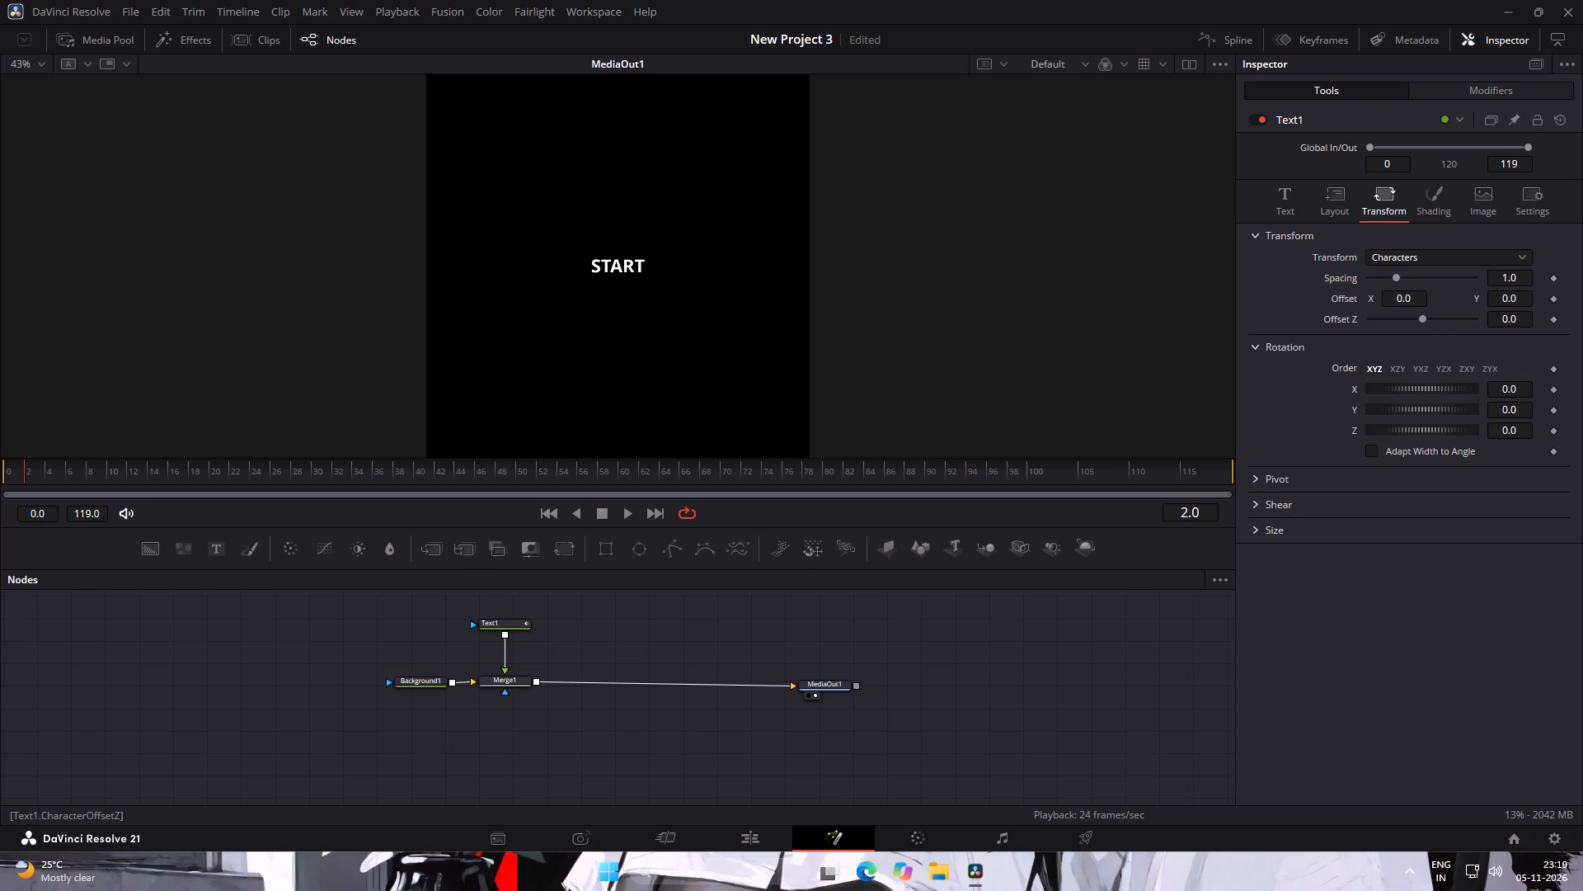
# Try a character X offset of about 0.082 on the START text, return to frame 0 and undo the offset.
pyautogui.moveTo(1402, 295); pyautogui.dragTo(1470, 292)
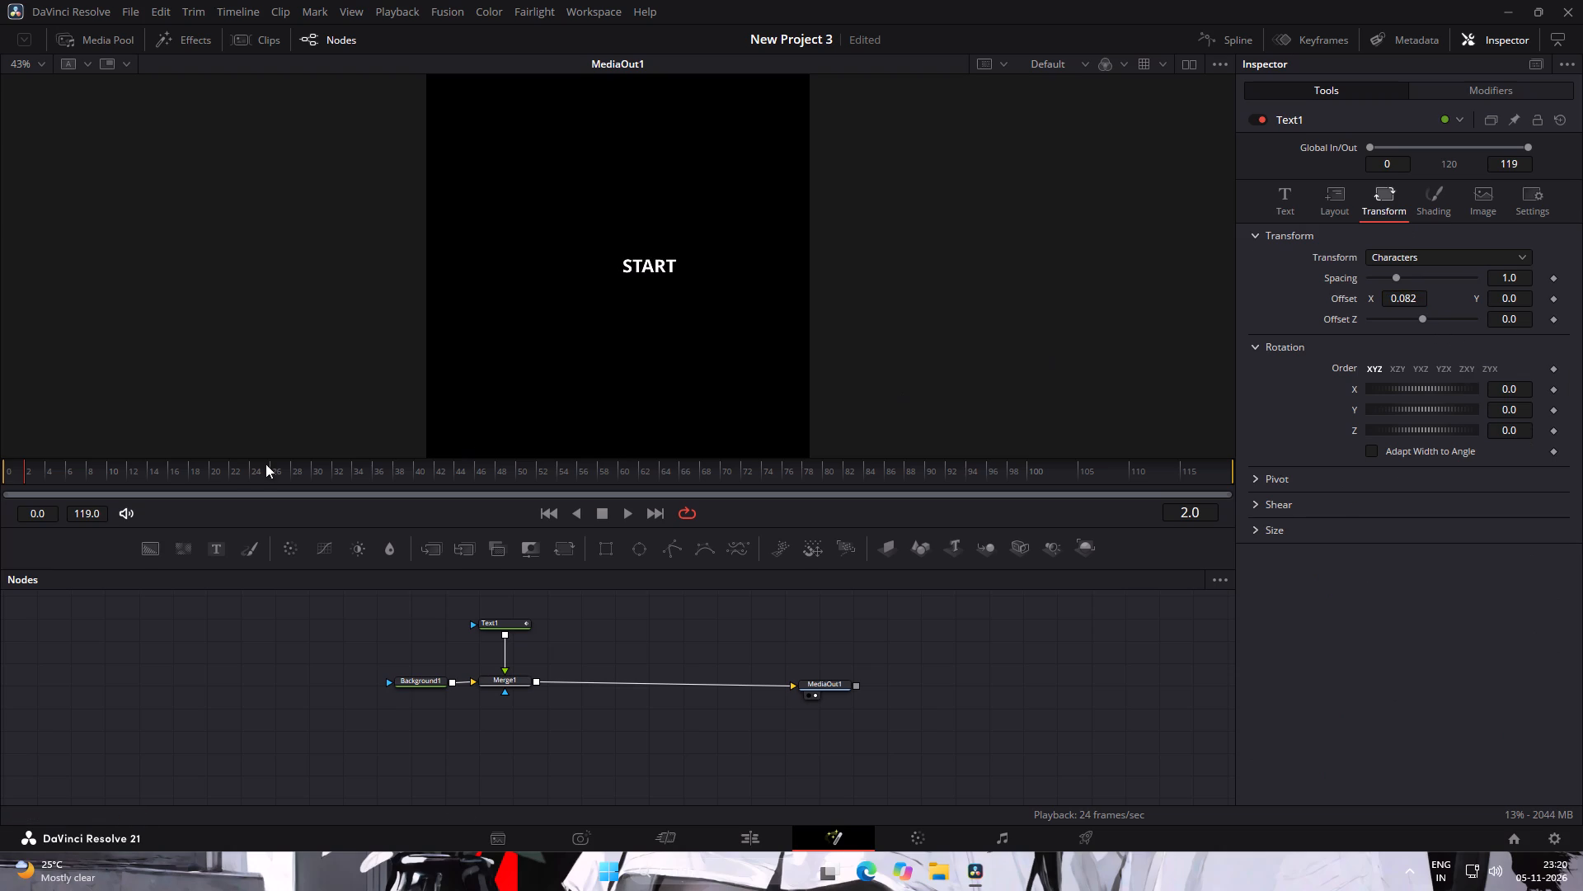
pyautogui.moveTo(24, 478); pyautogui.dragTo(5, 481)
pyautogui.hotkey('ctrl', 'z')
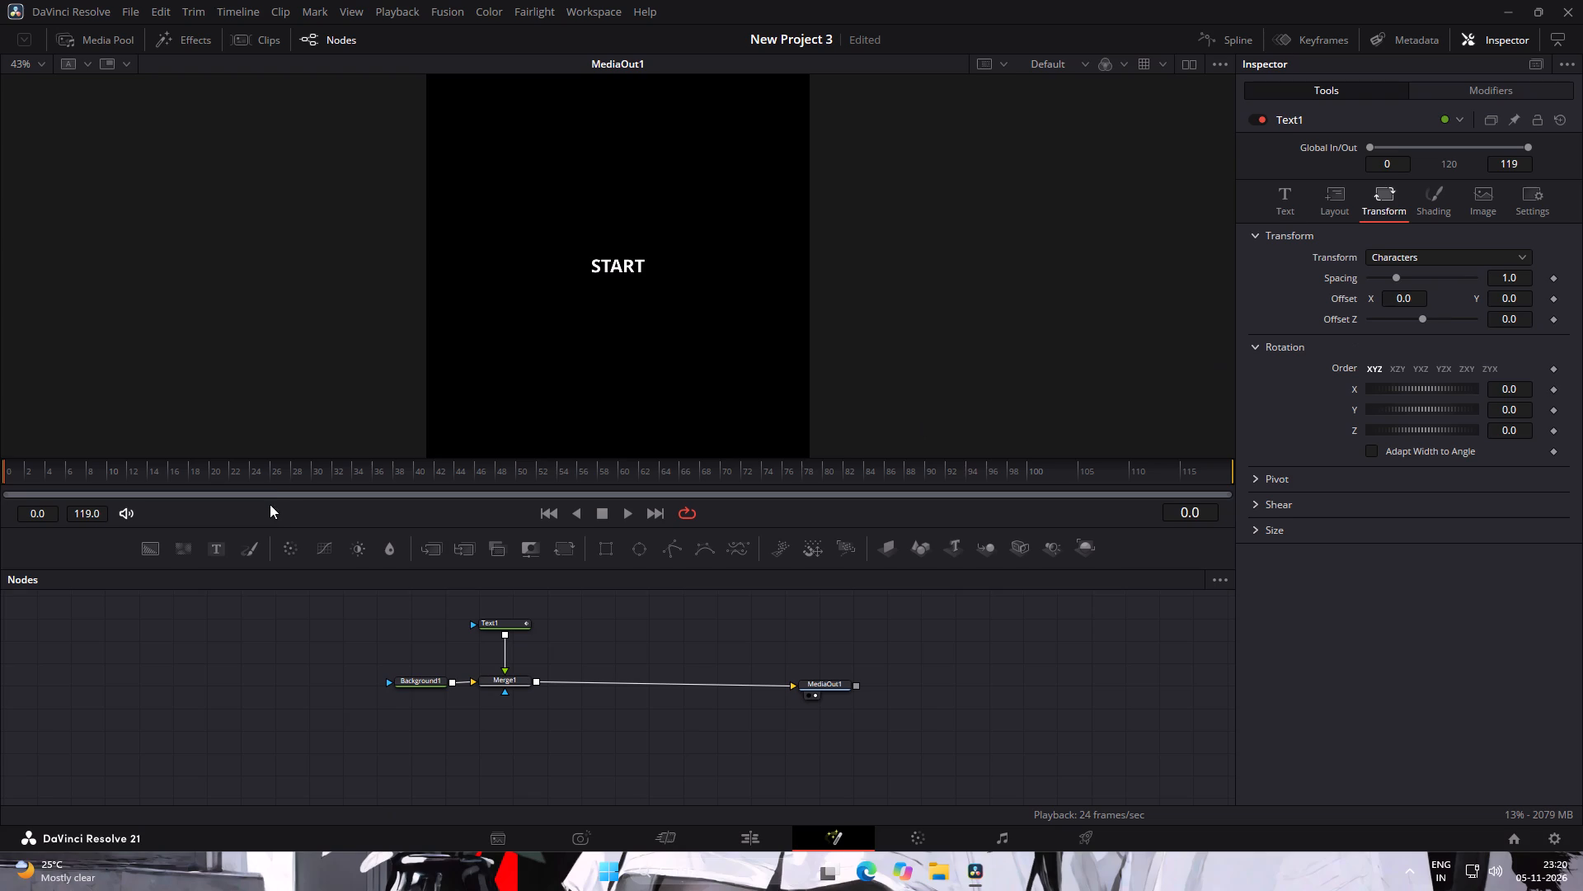
# Add a keyframe at frame 30 for the START text's character offset, keeping X and Y at 0.0.
pyautogui.click(312, 471)
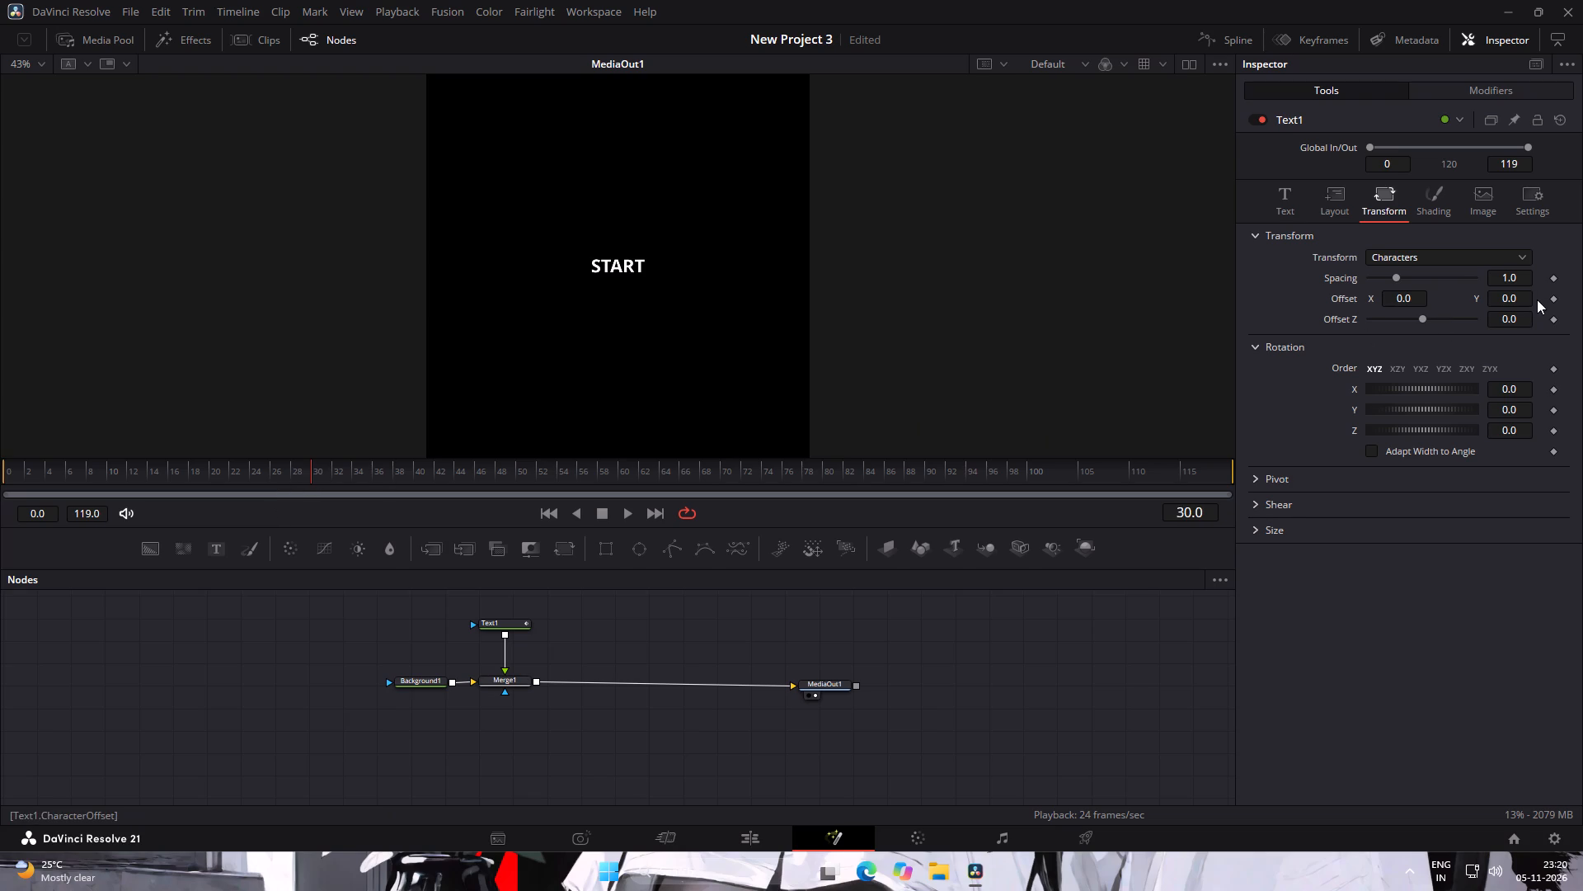
pyautogui.click(1558, 295)
pyautogui.click(1551, 295)
# Keyframe the START text's character offset X at 0.1 on frame 0.
pyautogui.click(5, 470)
pyautogui.moveTo(321, 475); pyautogui.dragTo(129, 483)
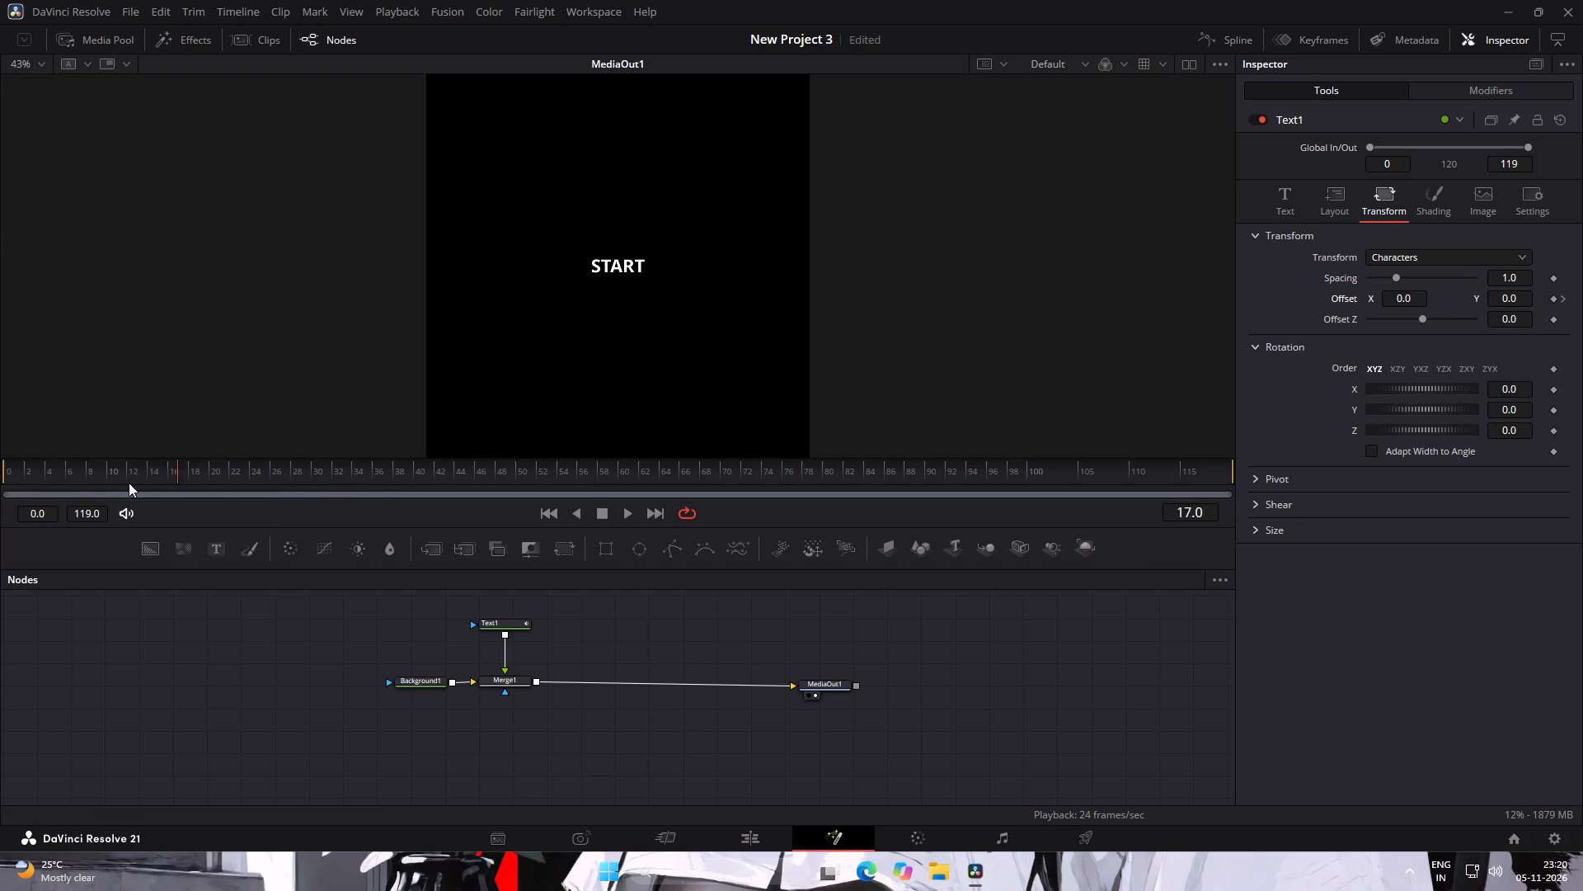
pyautogui.moveTo(129, 483); pyautogui.dragTo(13, 481)
pyautogui.click(1515, 102)
pyautogui.click(1520, 92)
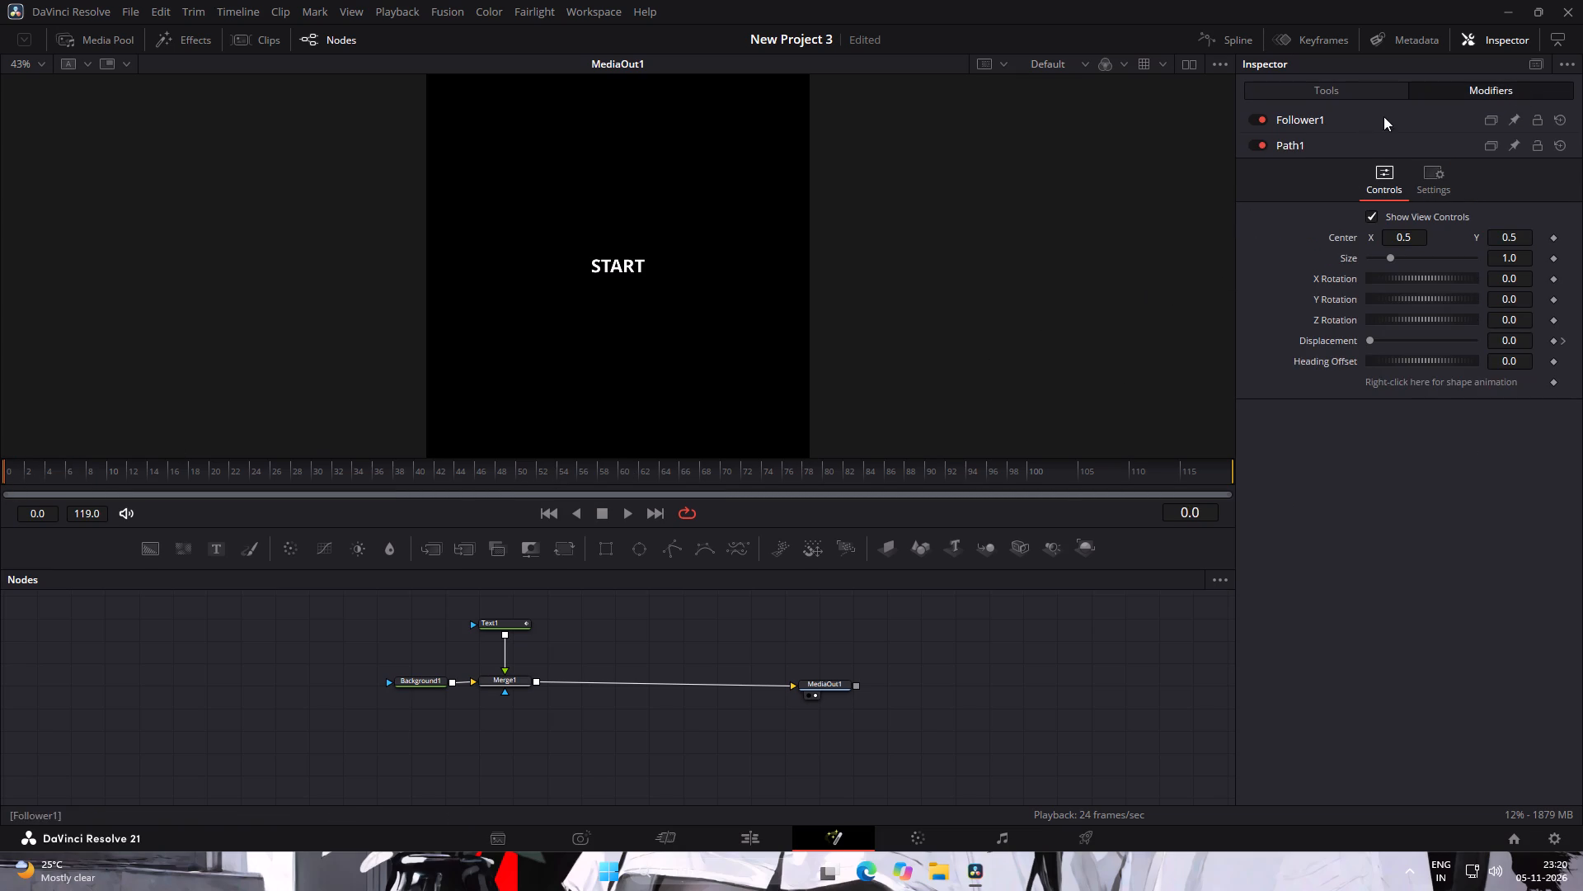
pyautogui.click(1396, 94)
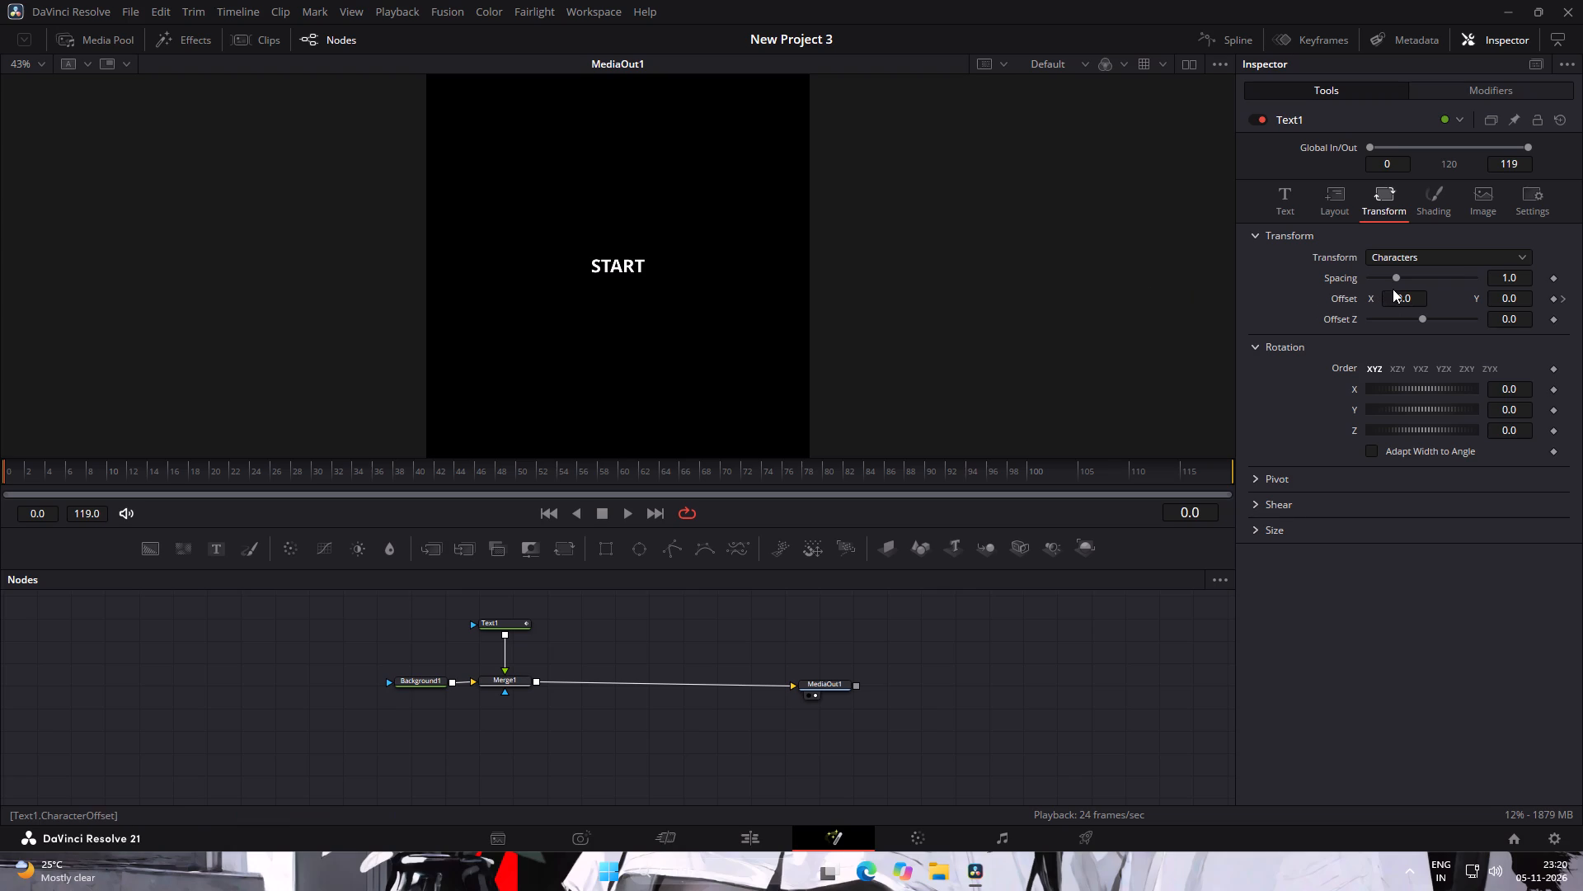
pyautogui.moveTo(1398, 299); pyautogui.dragTo(1404, 301)
pyautogui.moveTo(1404, 301); pyautogui.dragTo(1441, 300)
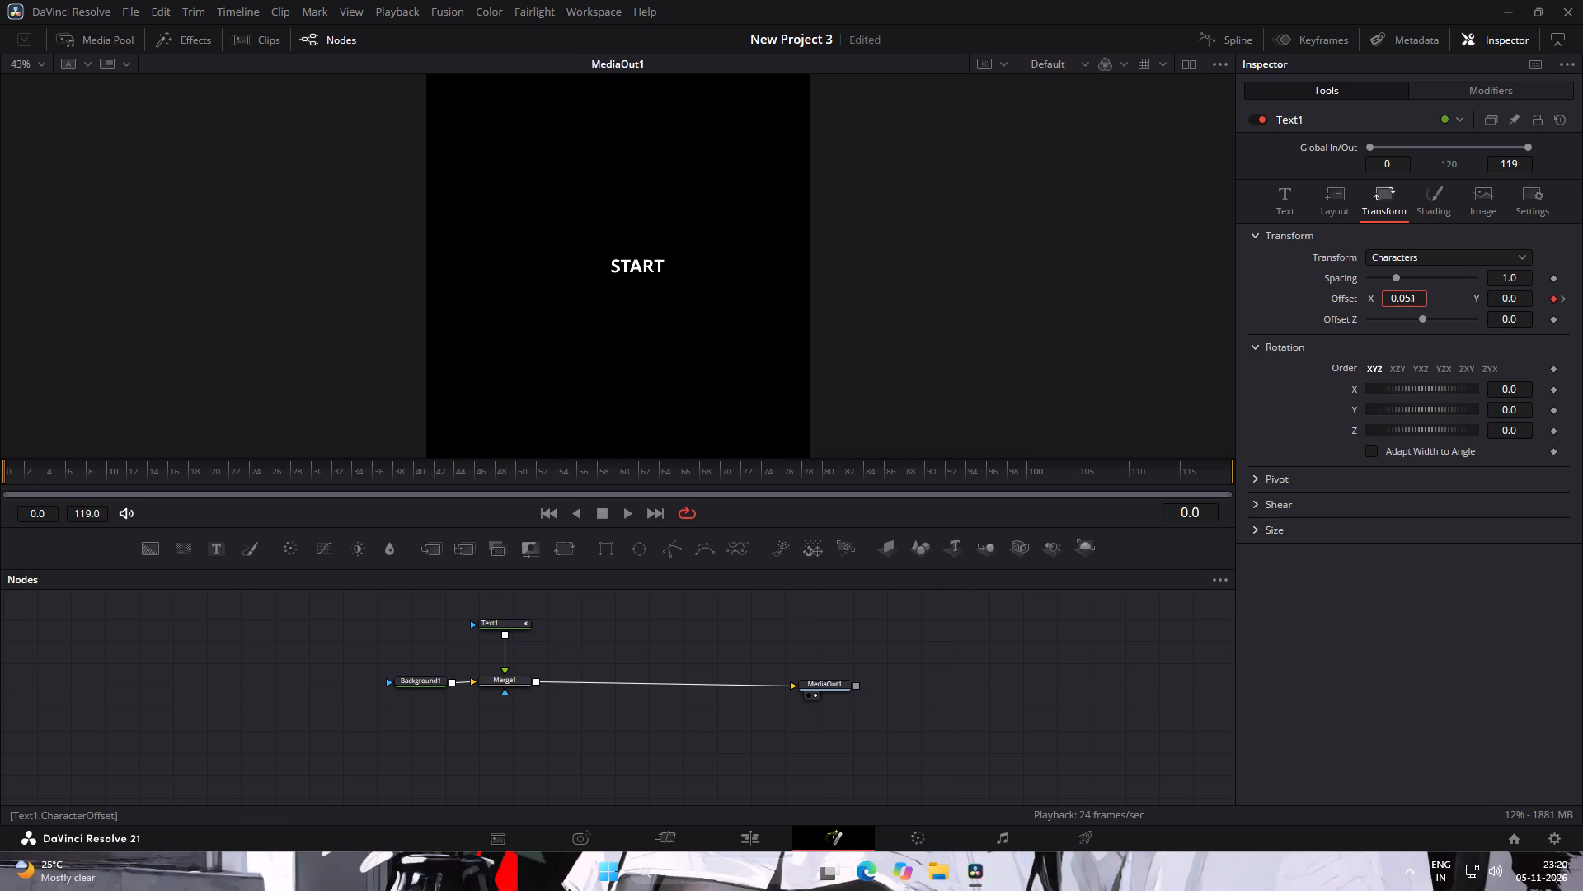
pyautogui.moveTo(1441, 300); pyautogui.dragTo(1459, 300)
pyautogui.moveTo(1459, 300); pyautogui.dragTo(1483, 299)
pyautogui.doubleClick(1407, 301)
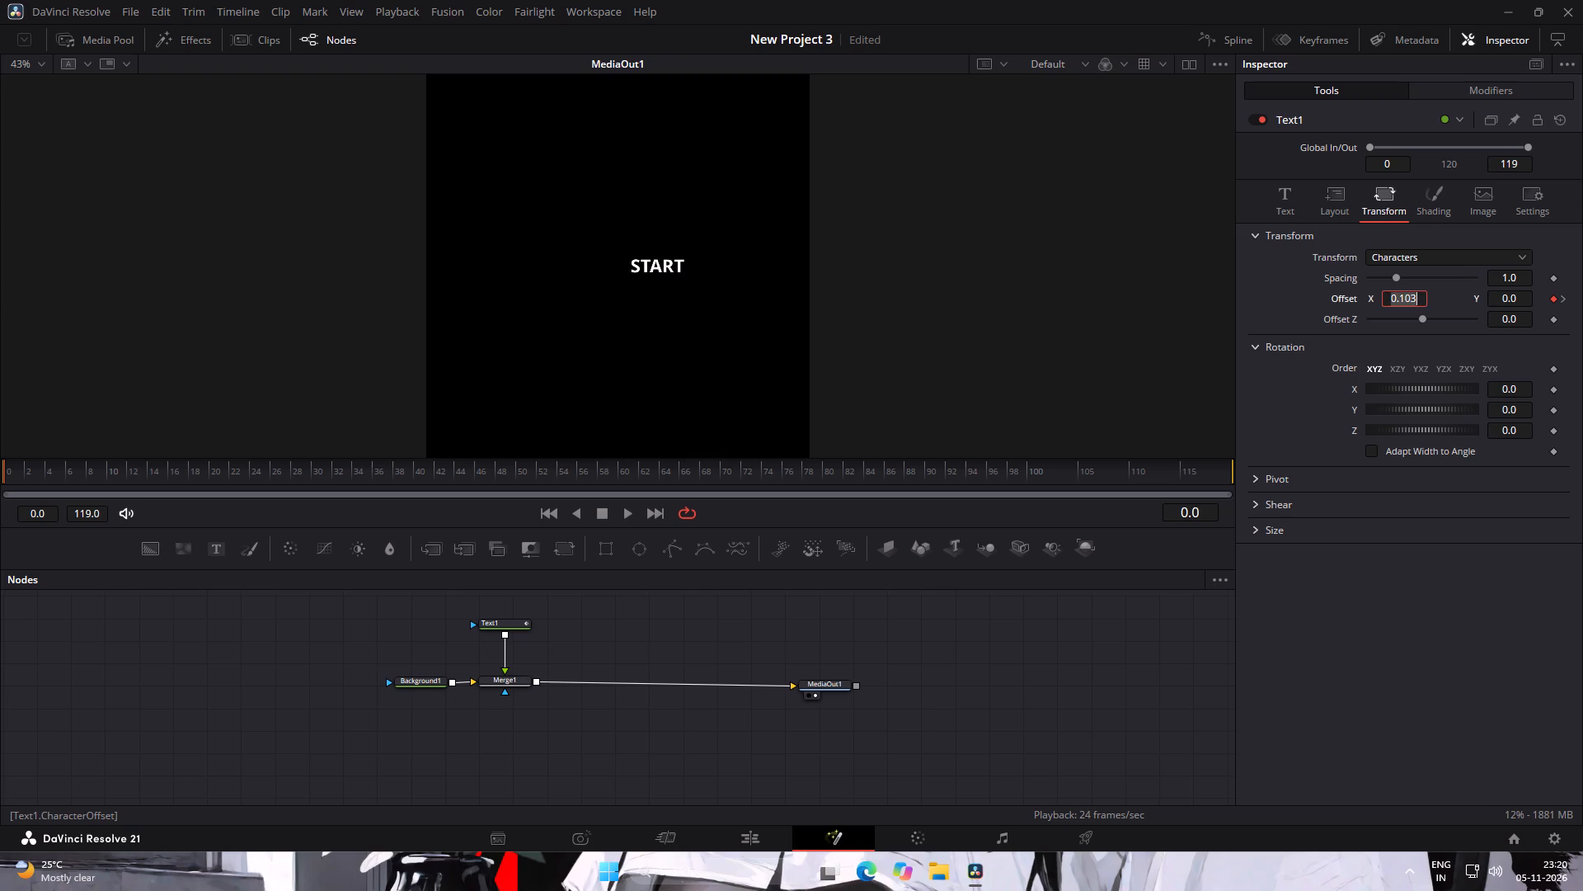
pyautogui.write('0.1')
pyautogui.press('Return')
pyautogui.click(1003, 332)
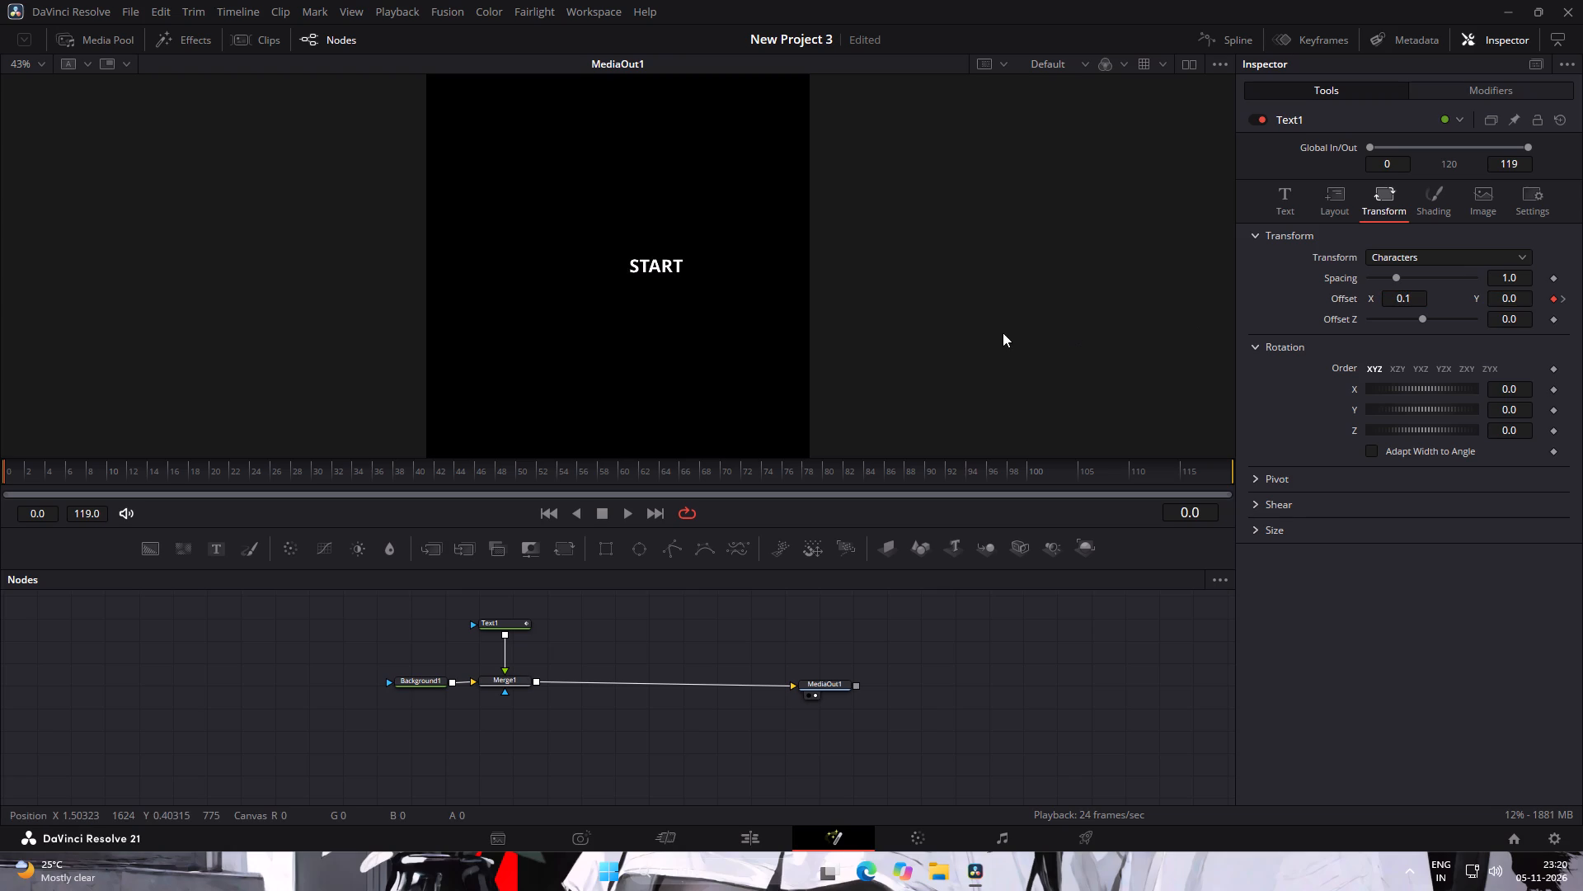
# Play back the keyframed offset animation of the START text and return the playhead to frame 0.
pyautogui.click(624, 511)
pyautogui.click(603, 514)
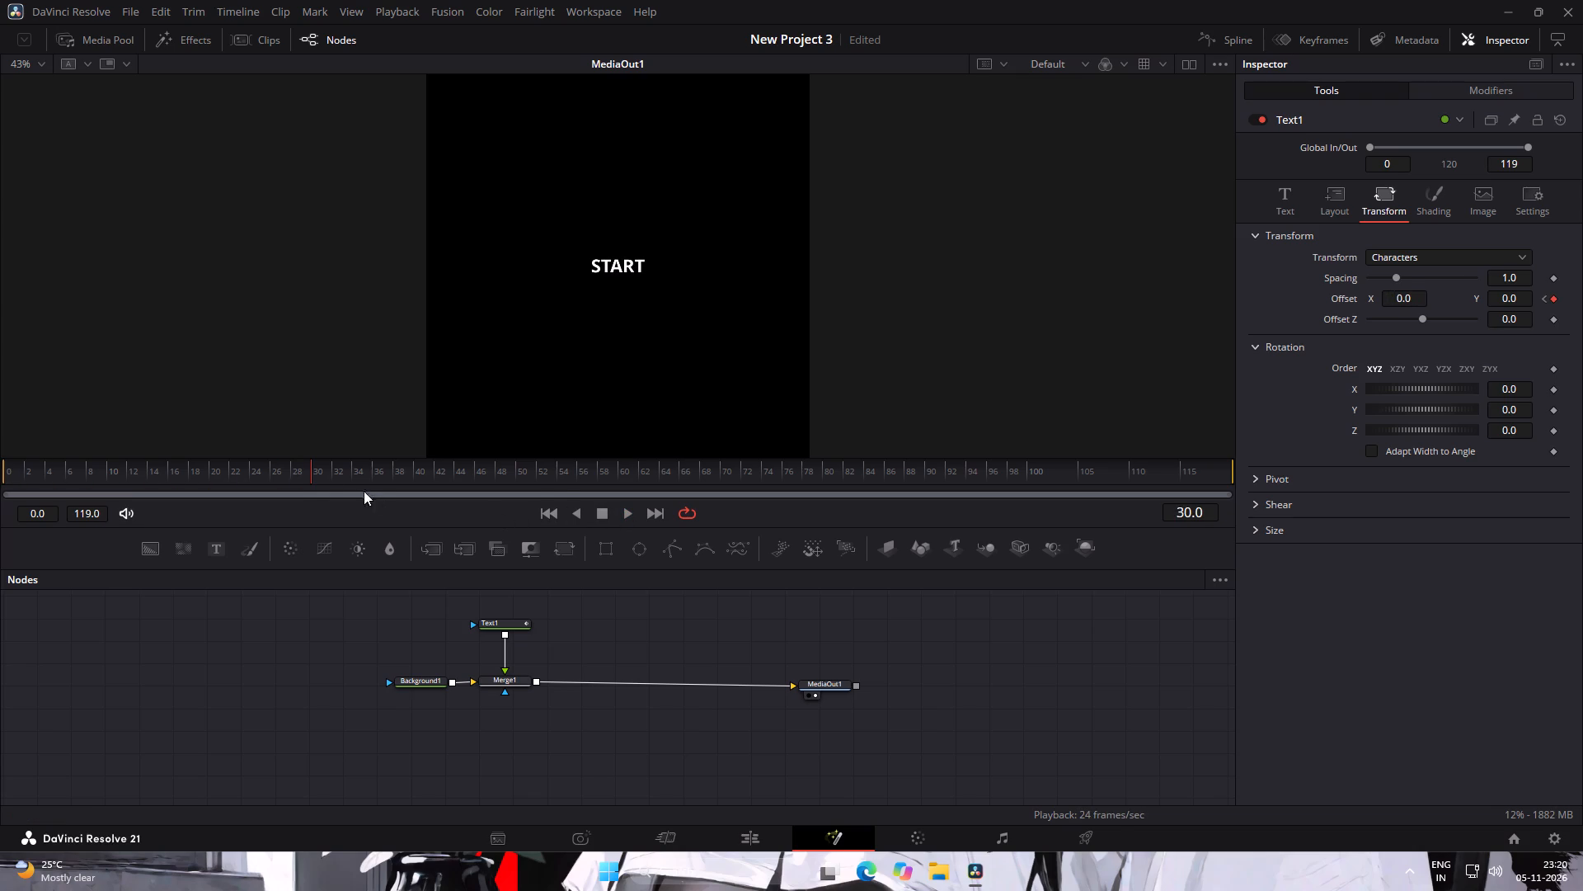
pyautogui.moveTo(312, 473); pyautogui.dragTo(9, 493)
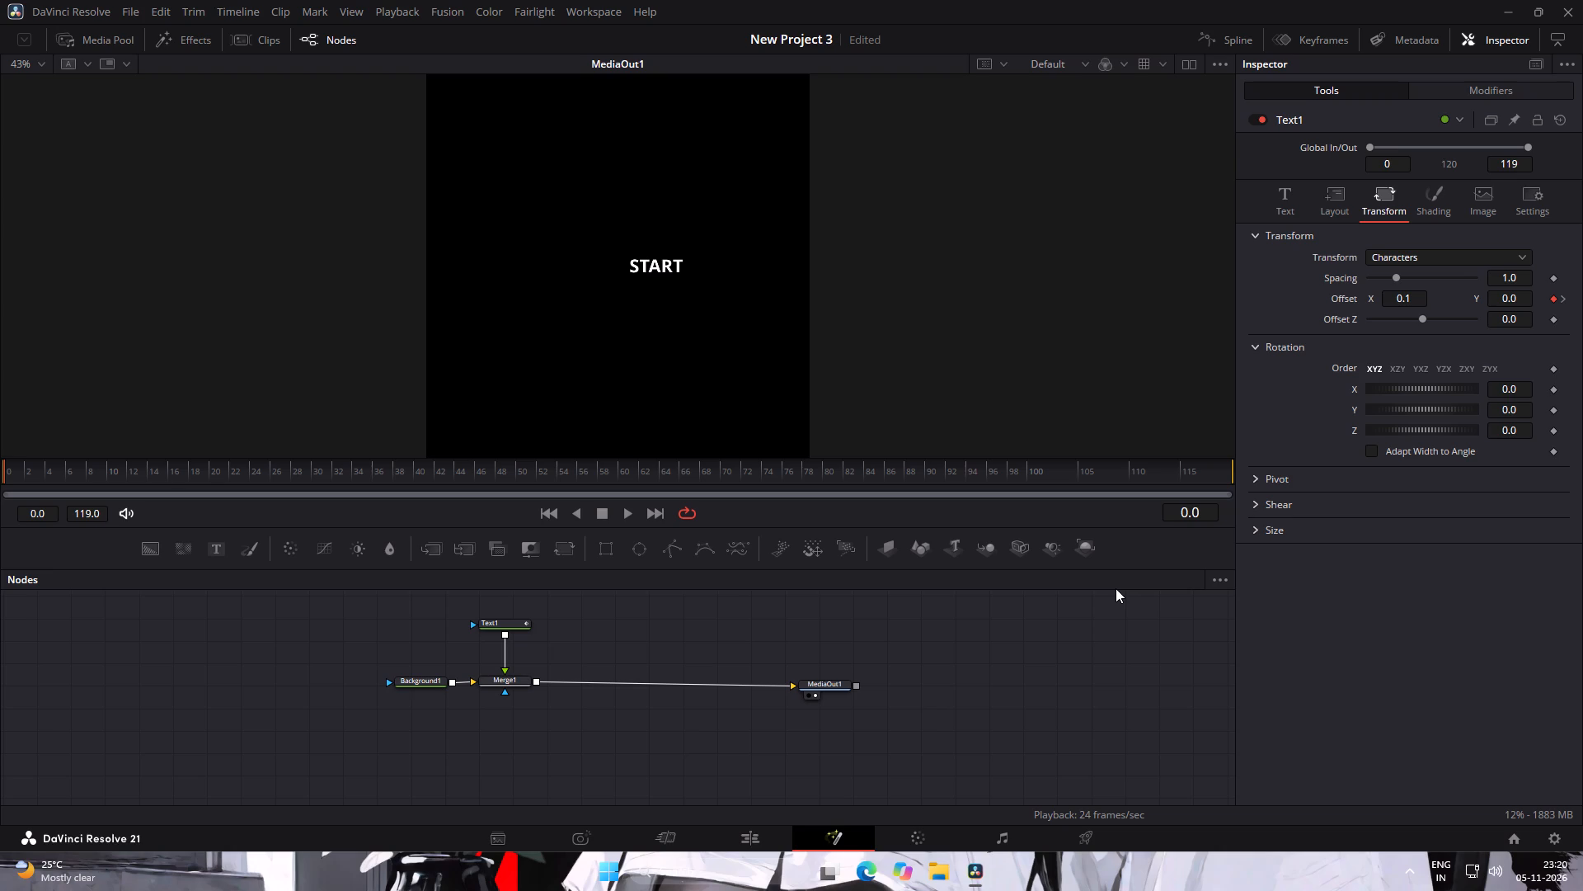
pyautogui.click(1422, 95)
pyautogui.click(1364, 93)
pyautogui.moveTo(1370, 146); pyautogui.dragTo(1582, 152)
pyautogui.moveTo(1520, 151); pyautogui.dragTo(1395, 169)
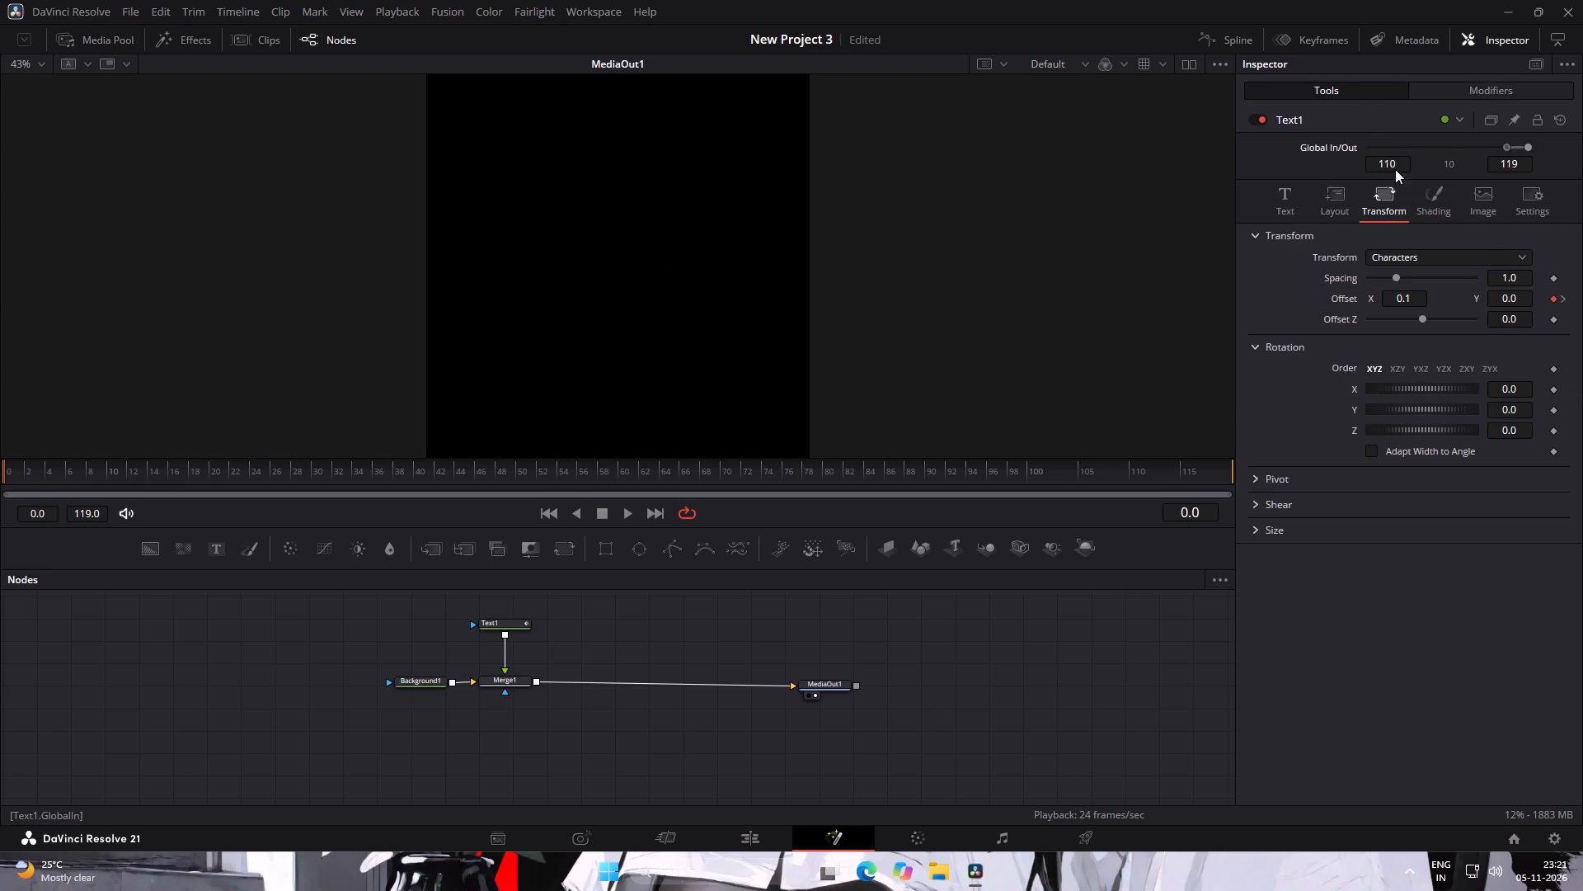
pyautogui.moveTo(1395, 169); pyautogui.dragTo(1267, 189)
# Check the Text1 node's Path1 modifier and expand the Follower1 modifier's timing settings.
pyautogui.click(1467, 95)
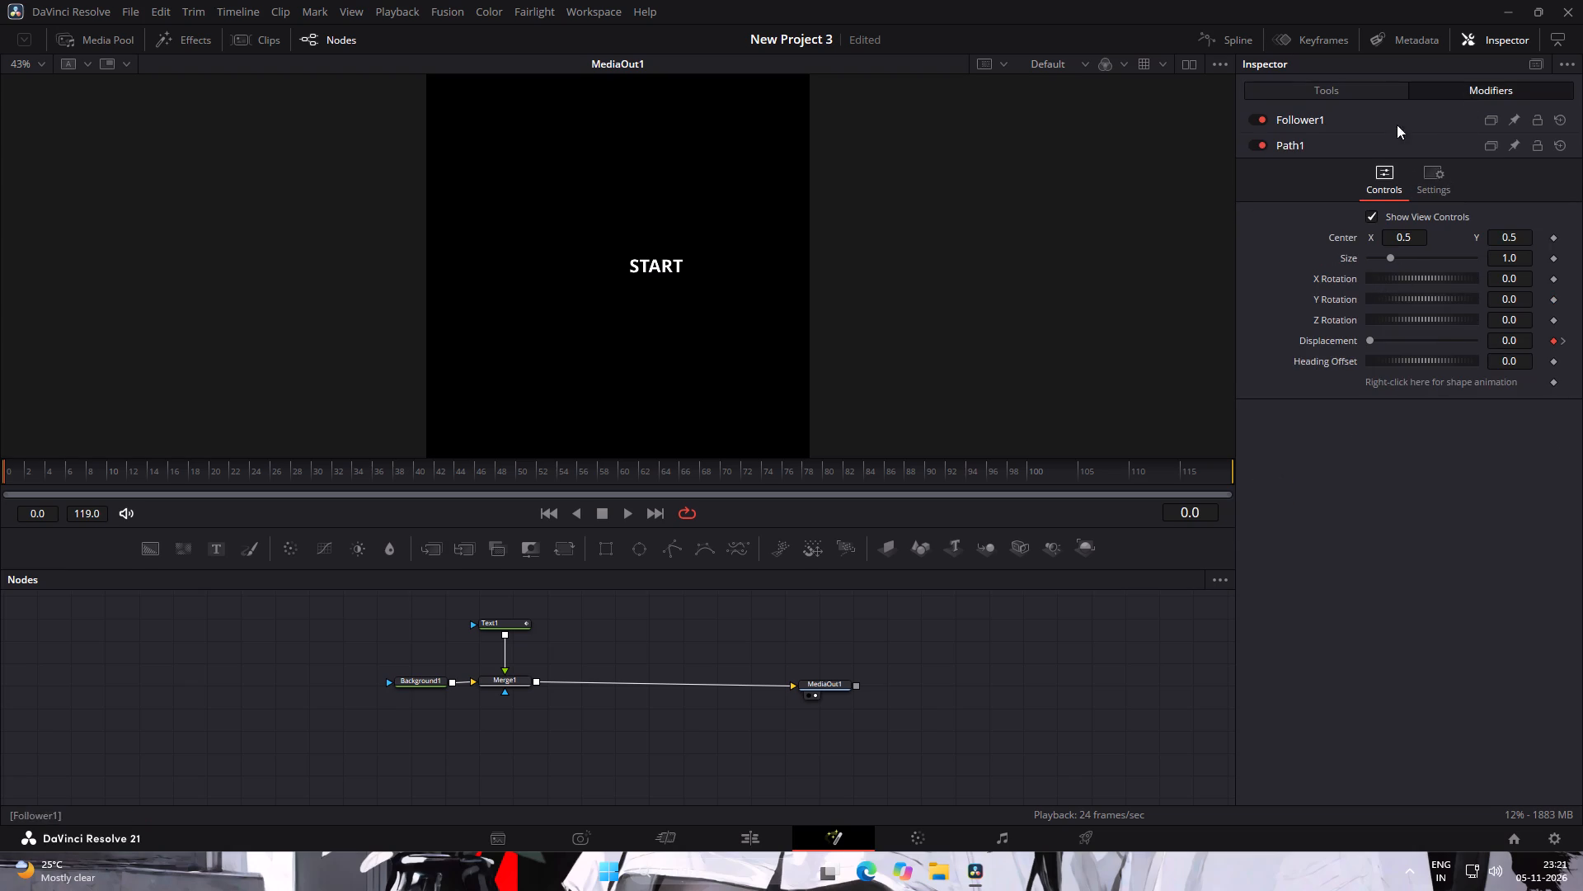
pyautogui.click(1308, 121)
pyautogui.click(1313, 130)
pyautogui.doubleClick(1320, 122)
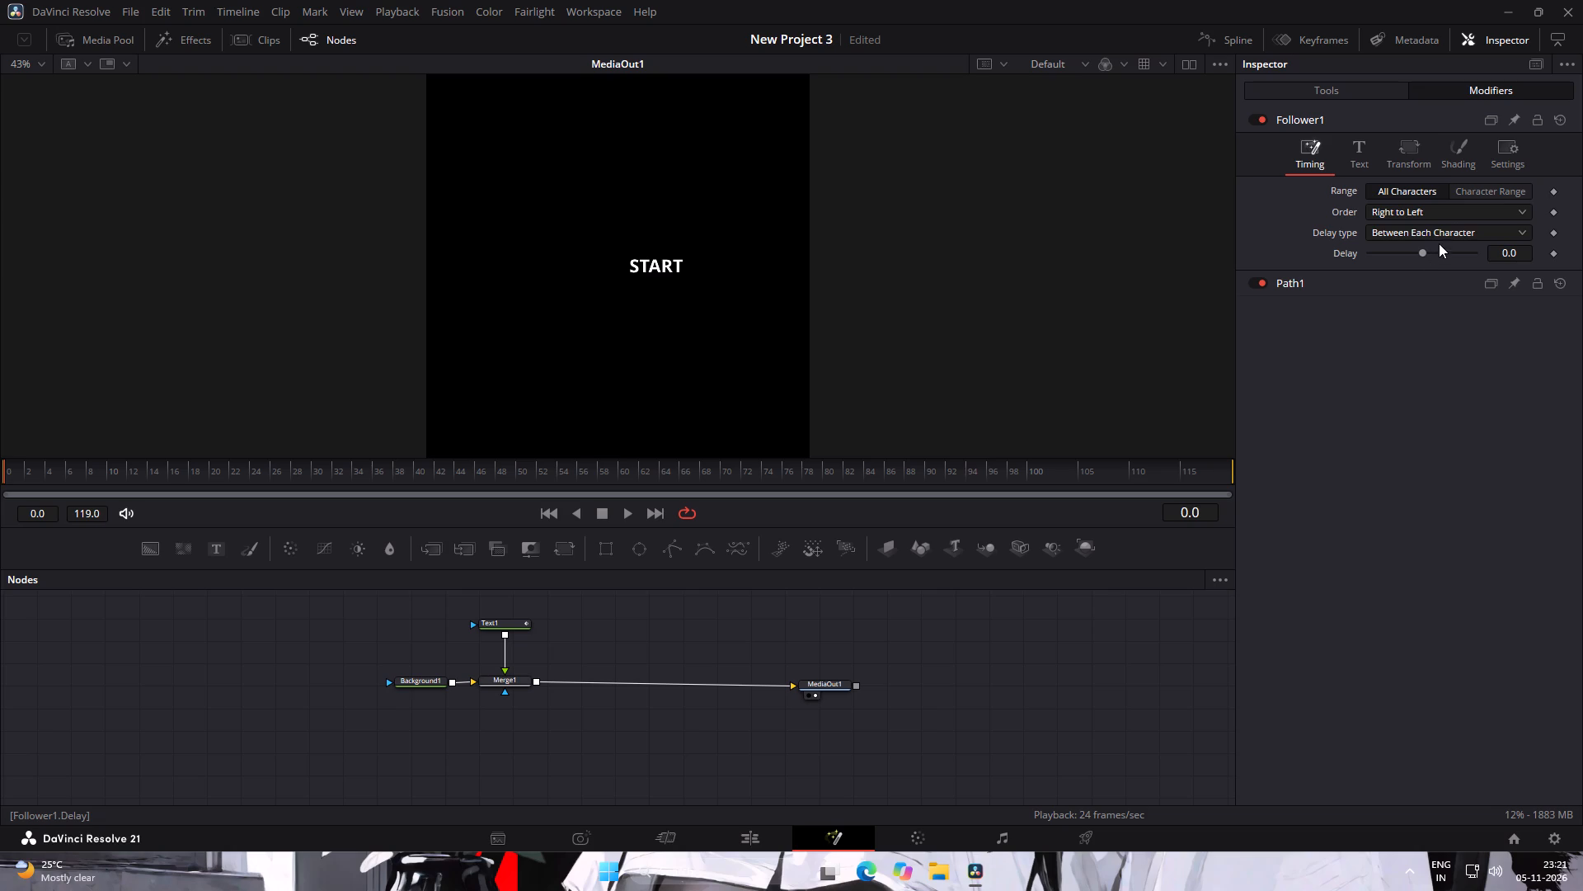
pyautogui.click(1305, 282)
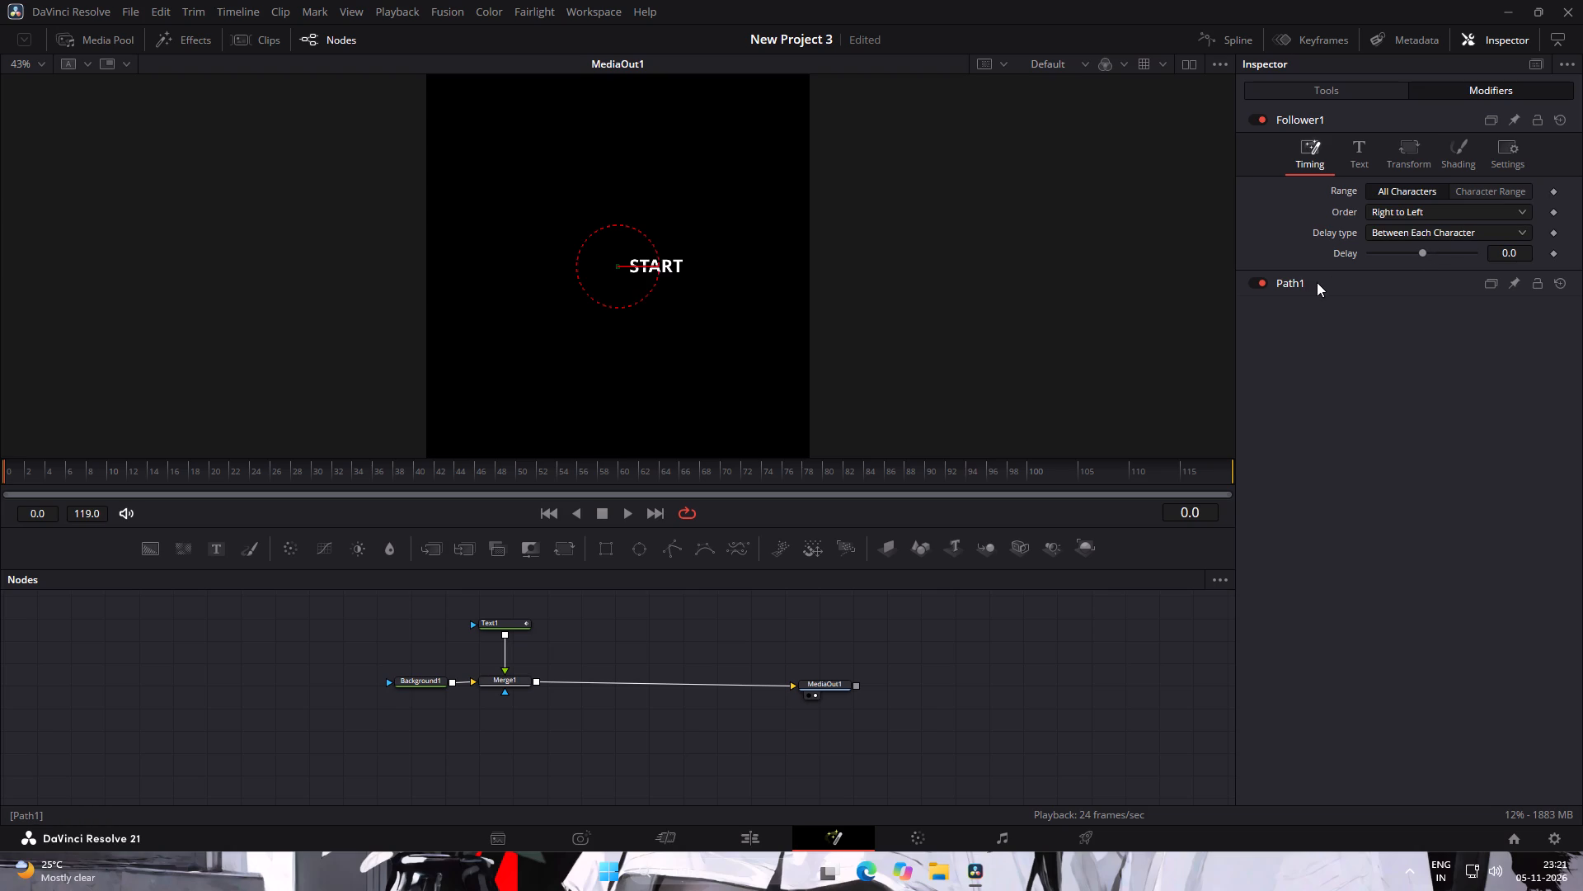
pyautogui.doubleClick(1317, 282)
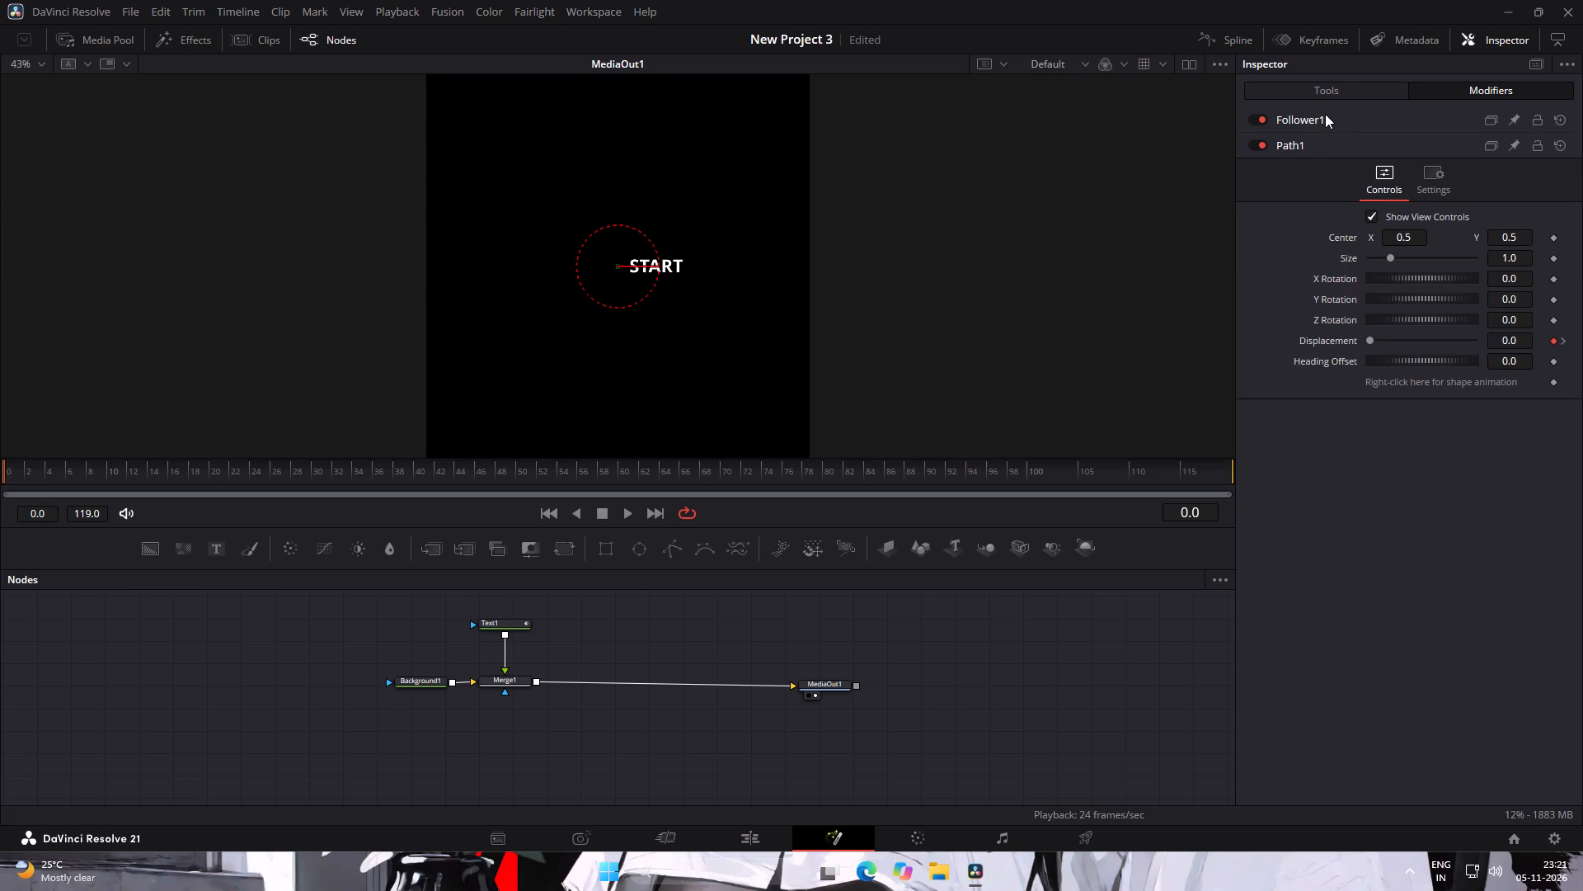
pyautogui.doubleClick(1318, 122)
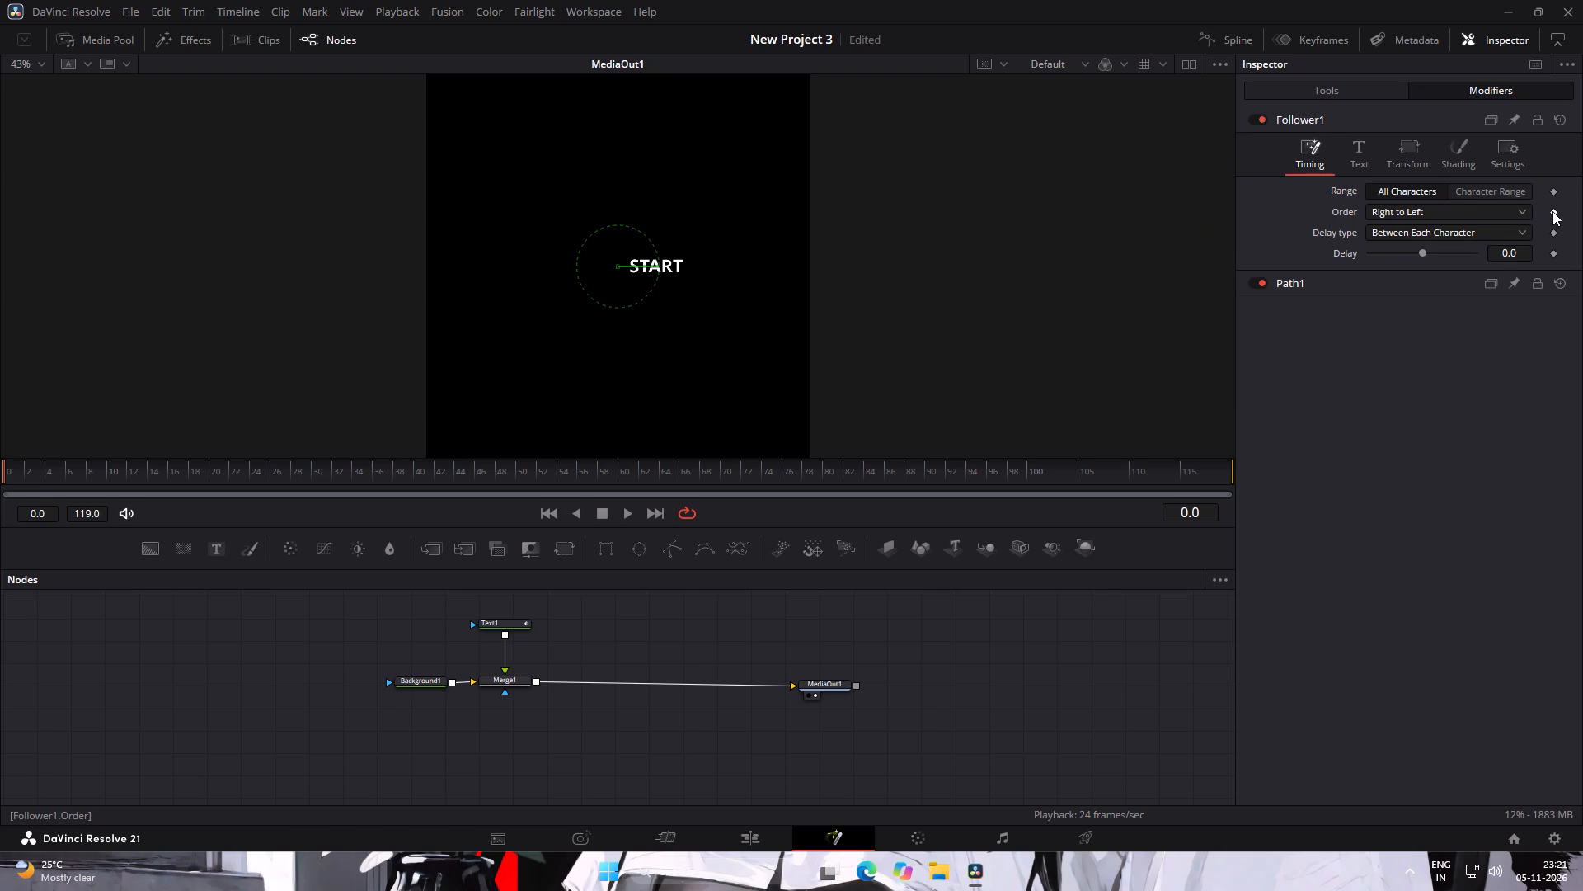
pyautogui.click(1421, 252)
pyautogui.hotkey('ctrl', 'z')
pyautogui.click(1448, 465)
# Look through the Follower1 modifier's transform and timing settings and the Text1 node's own setting pages, ending at its text settings.
pyautogui.click(1422, 153)
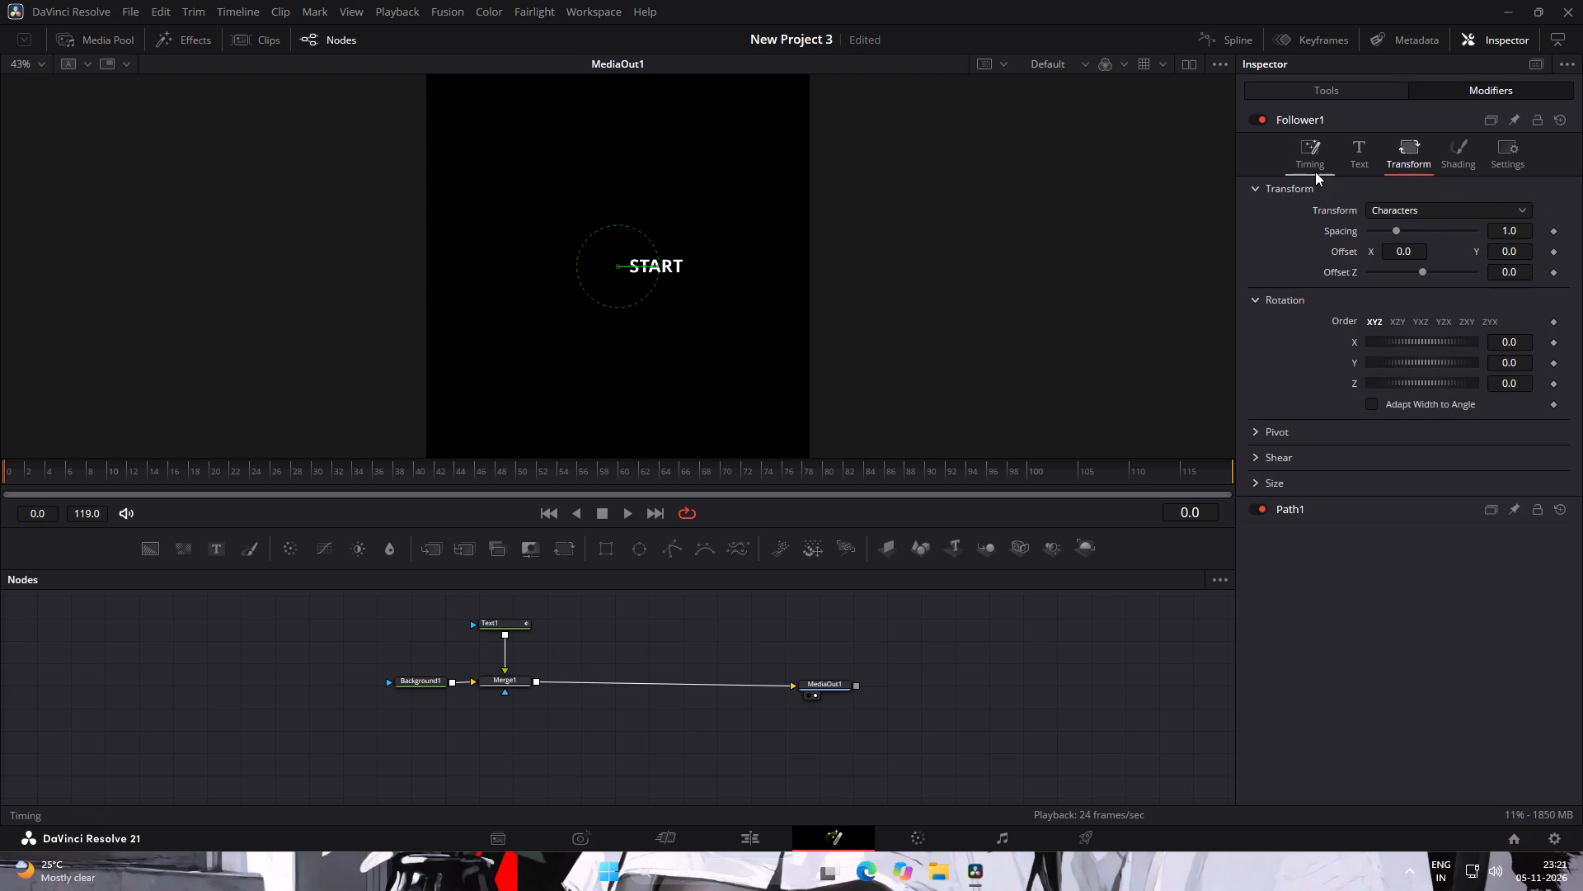
pyautogui.click(1309, 149)
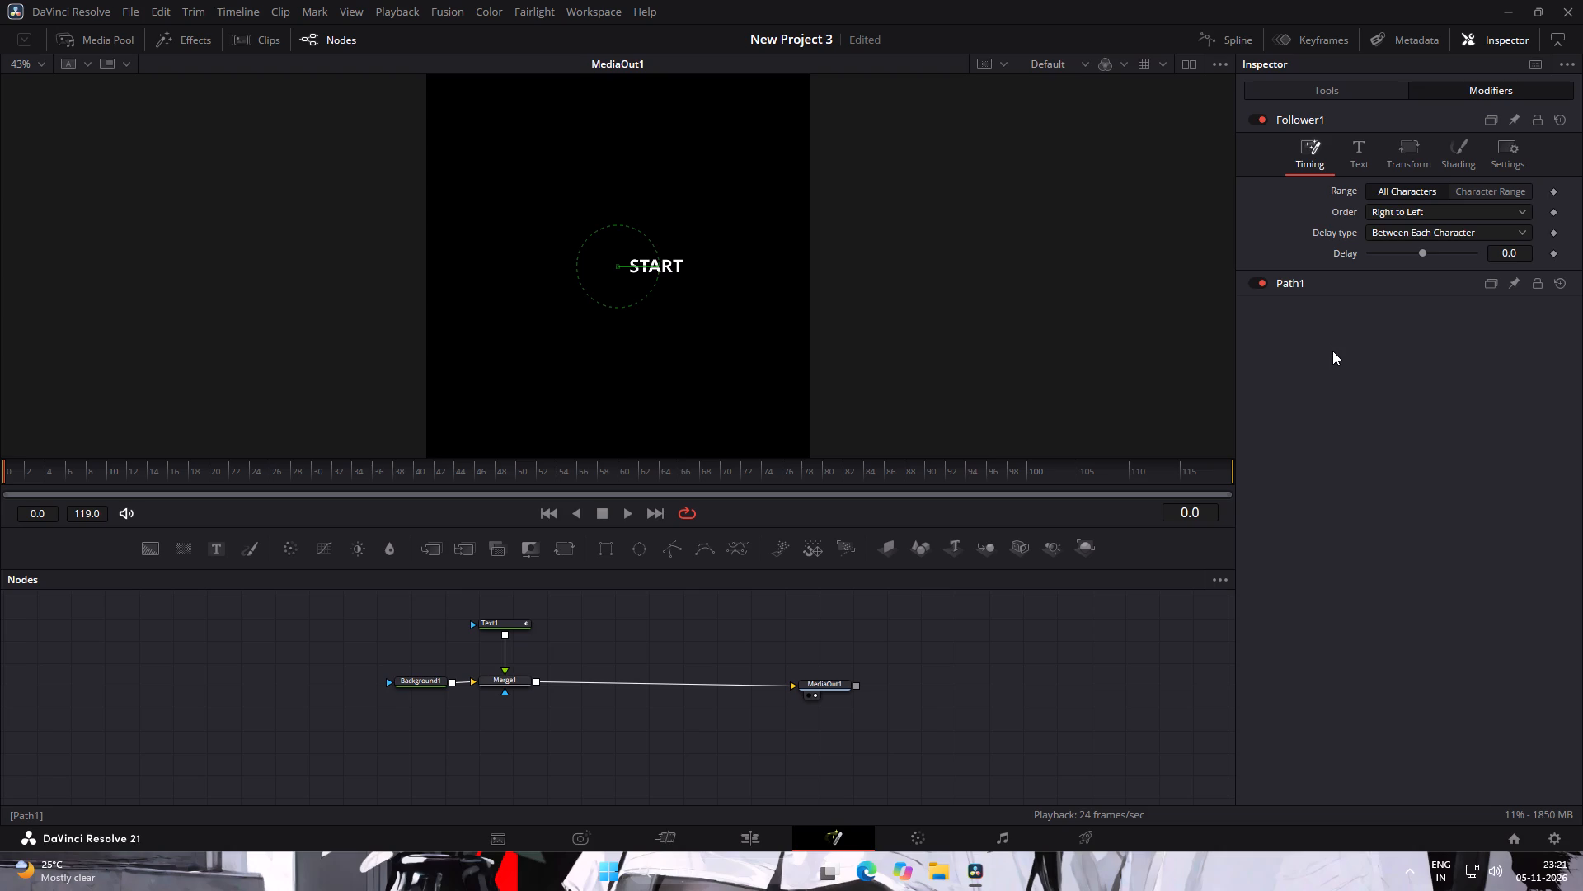
pyautogui.scroll(1, 1332, 351)
pyautogui.click(1379, 83)
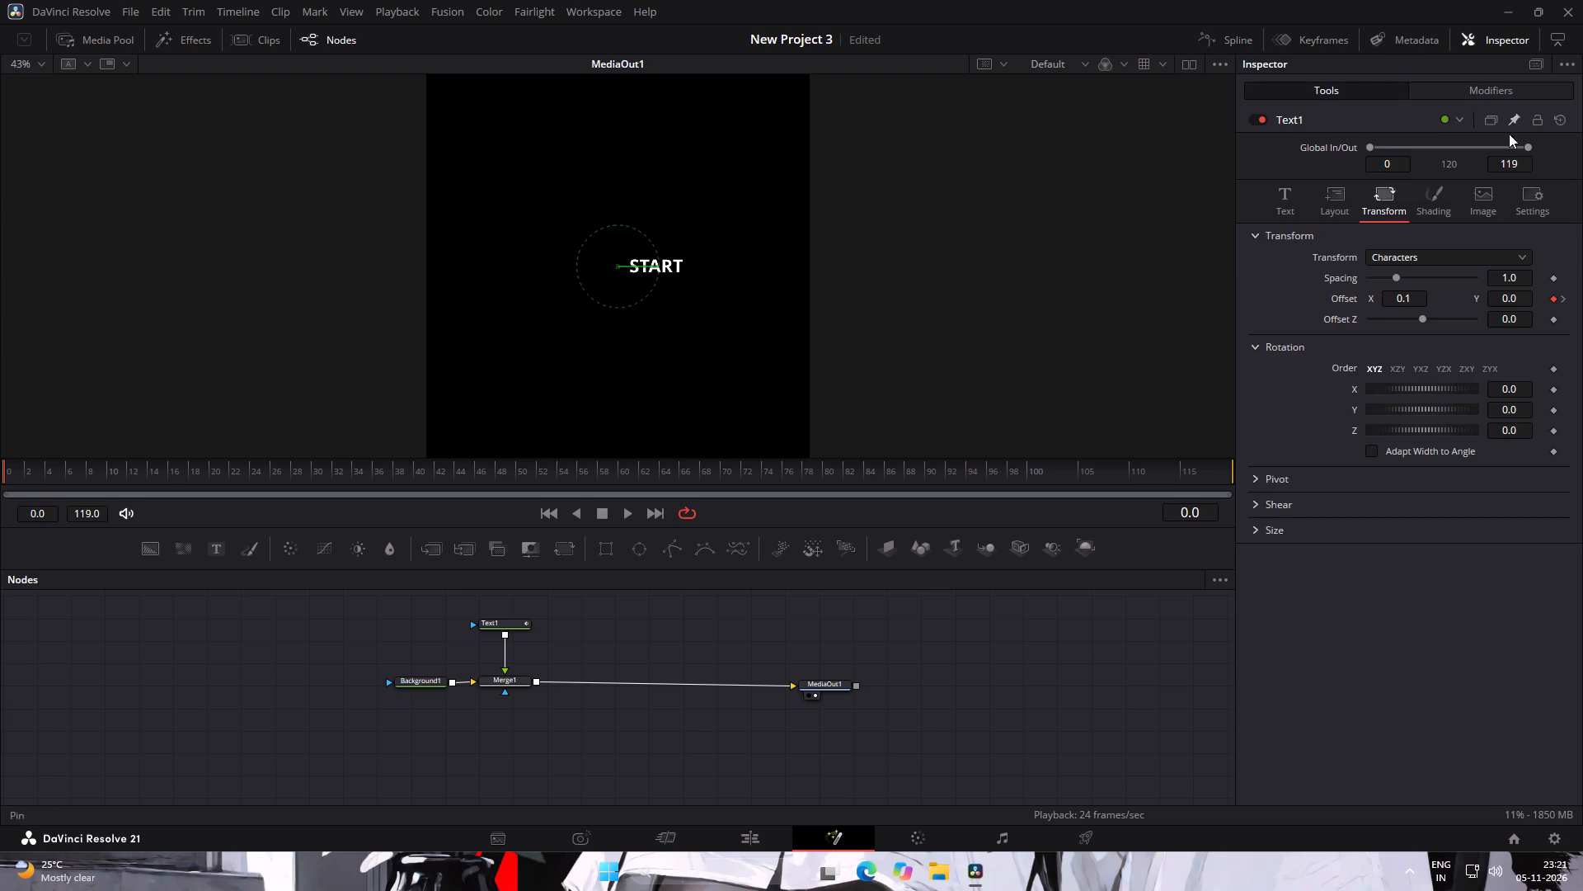
pyautogui.click(1548, 191)
pyautogui.scroll(4, 1385, 307)
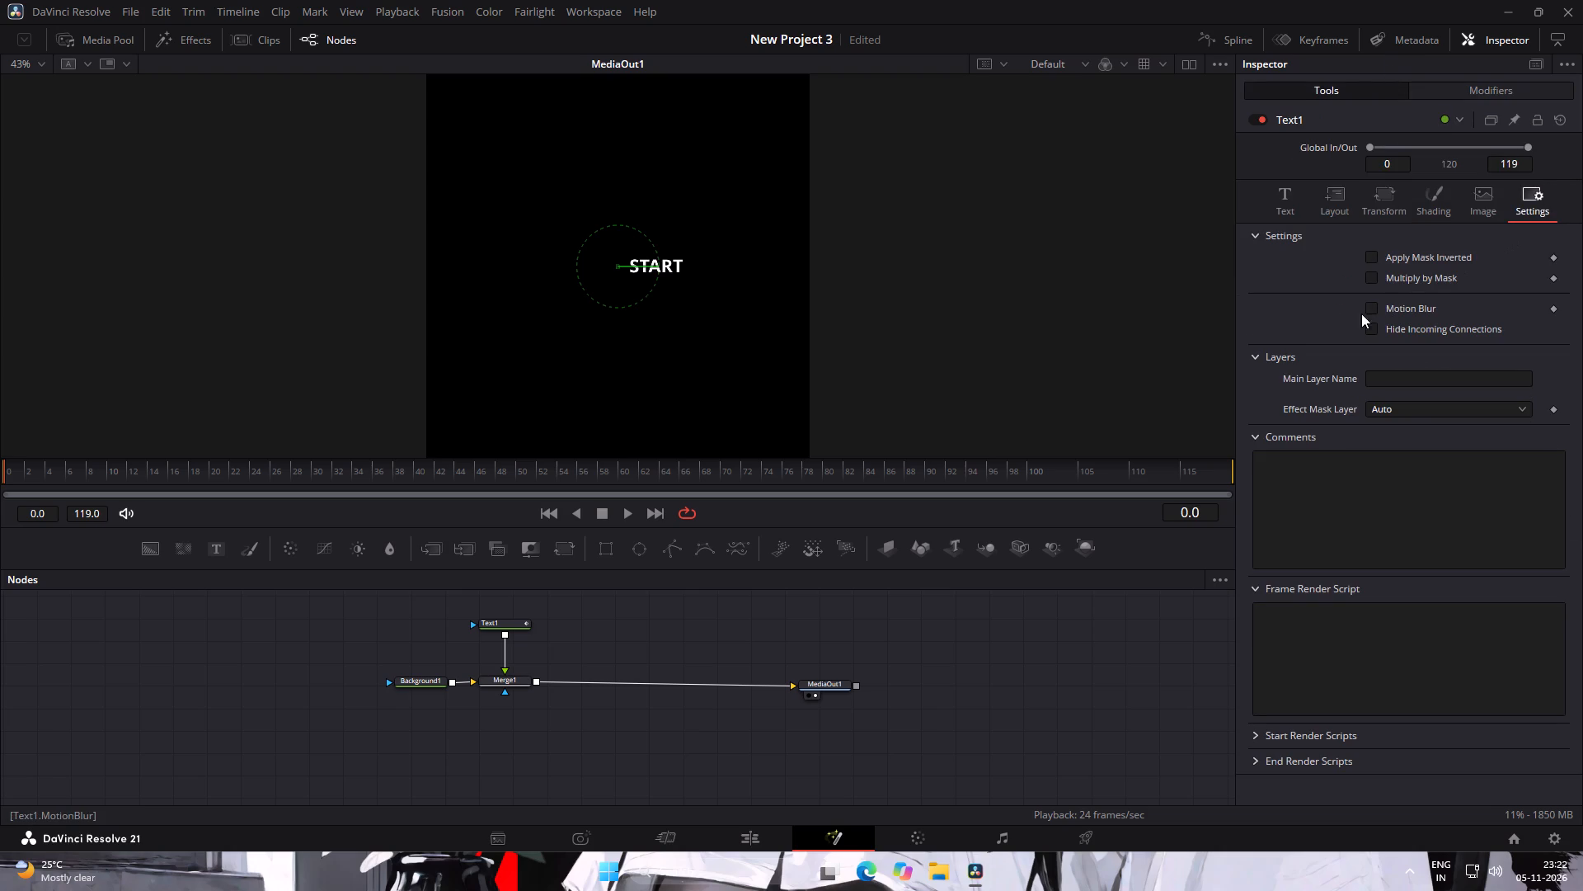
pyautogui.scroll(-4, 1359, 315)
pyautogui.click(1481, 218)
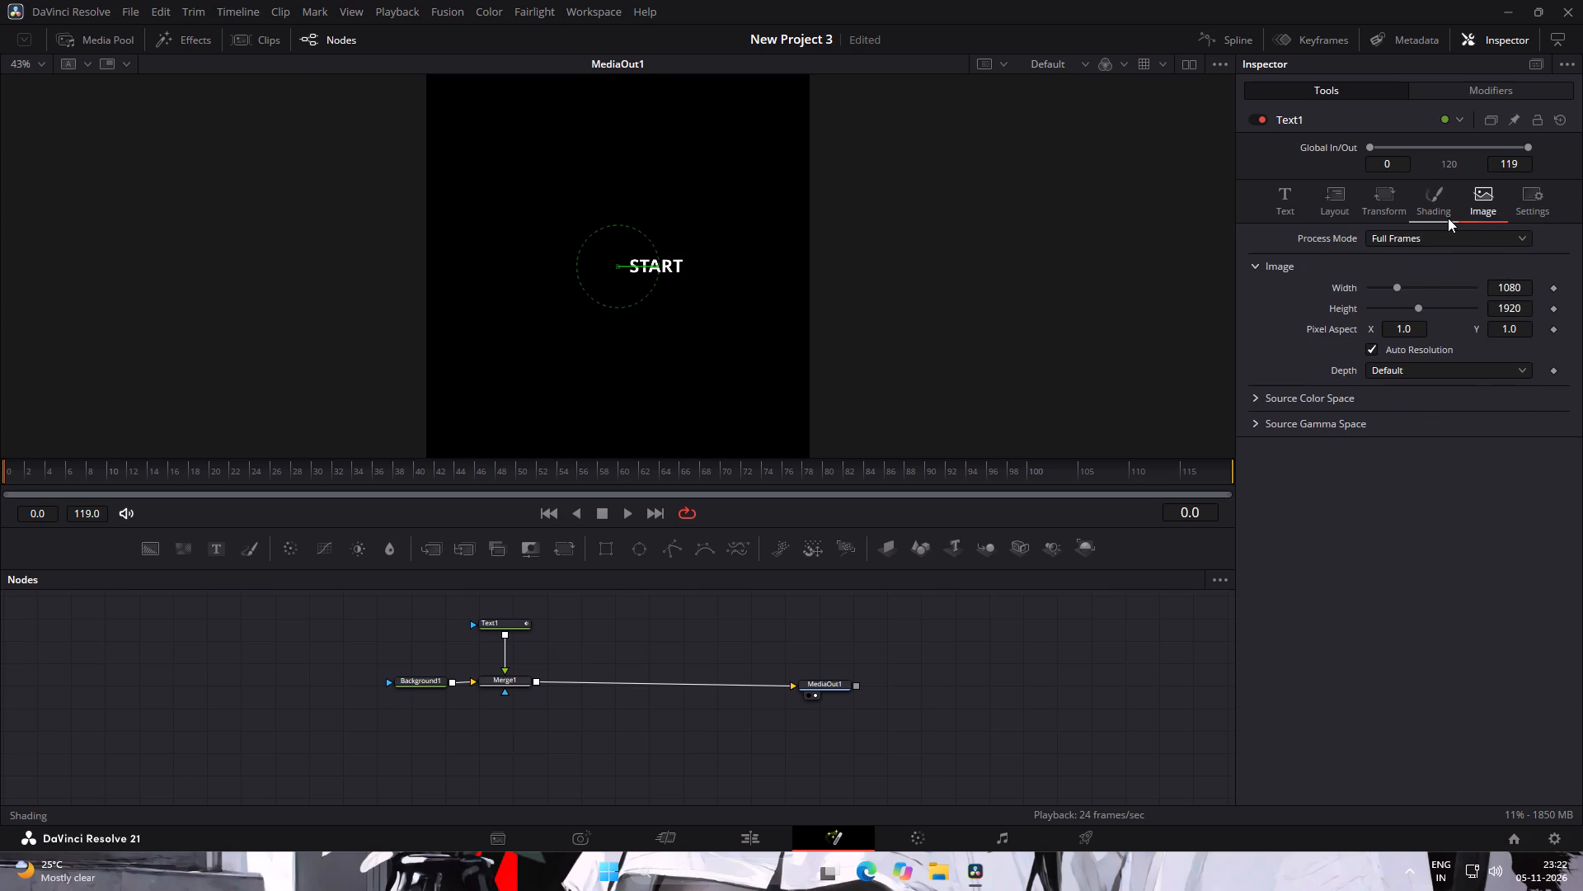
pyautogui.click(1448, 218)
pyautogui.click(1393, 212)
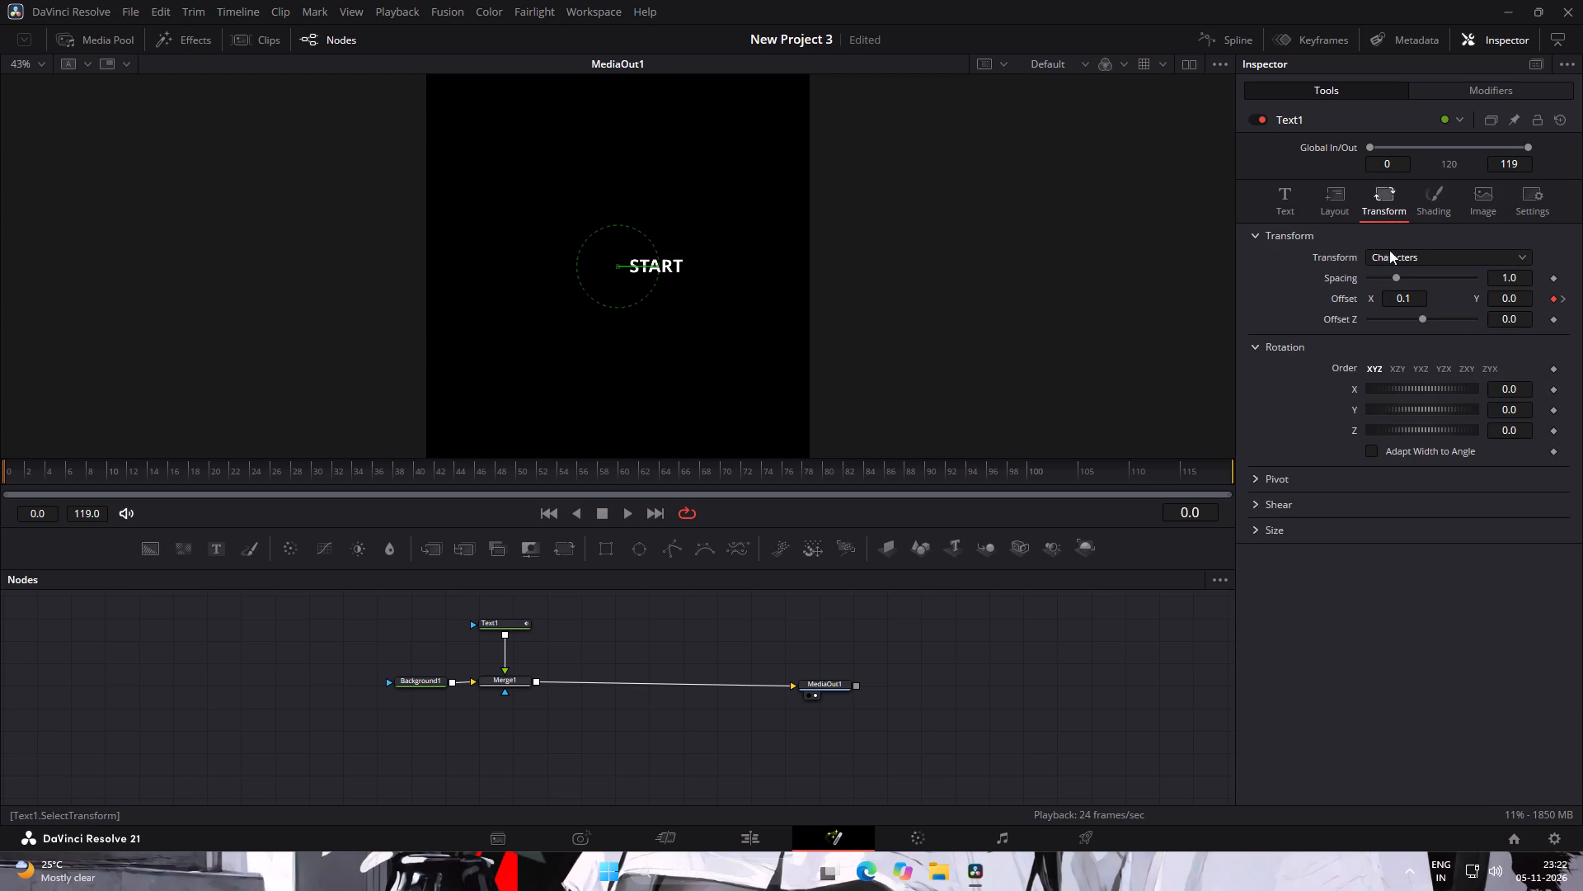
pyautogui.click(1346, 217)
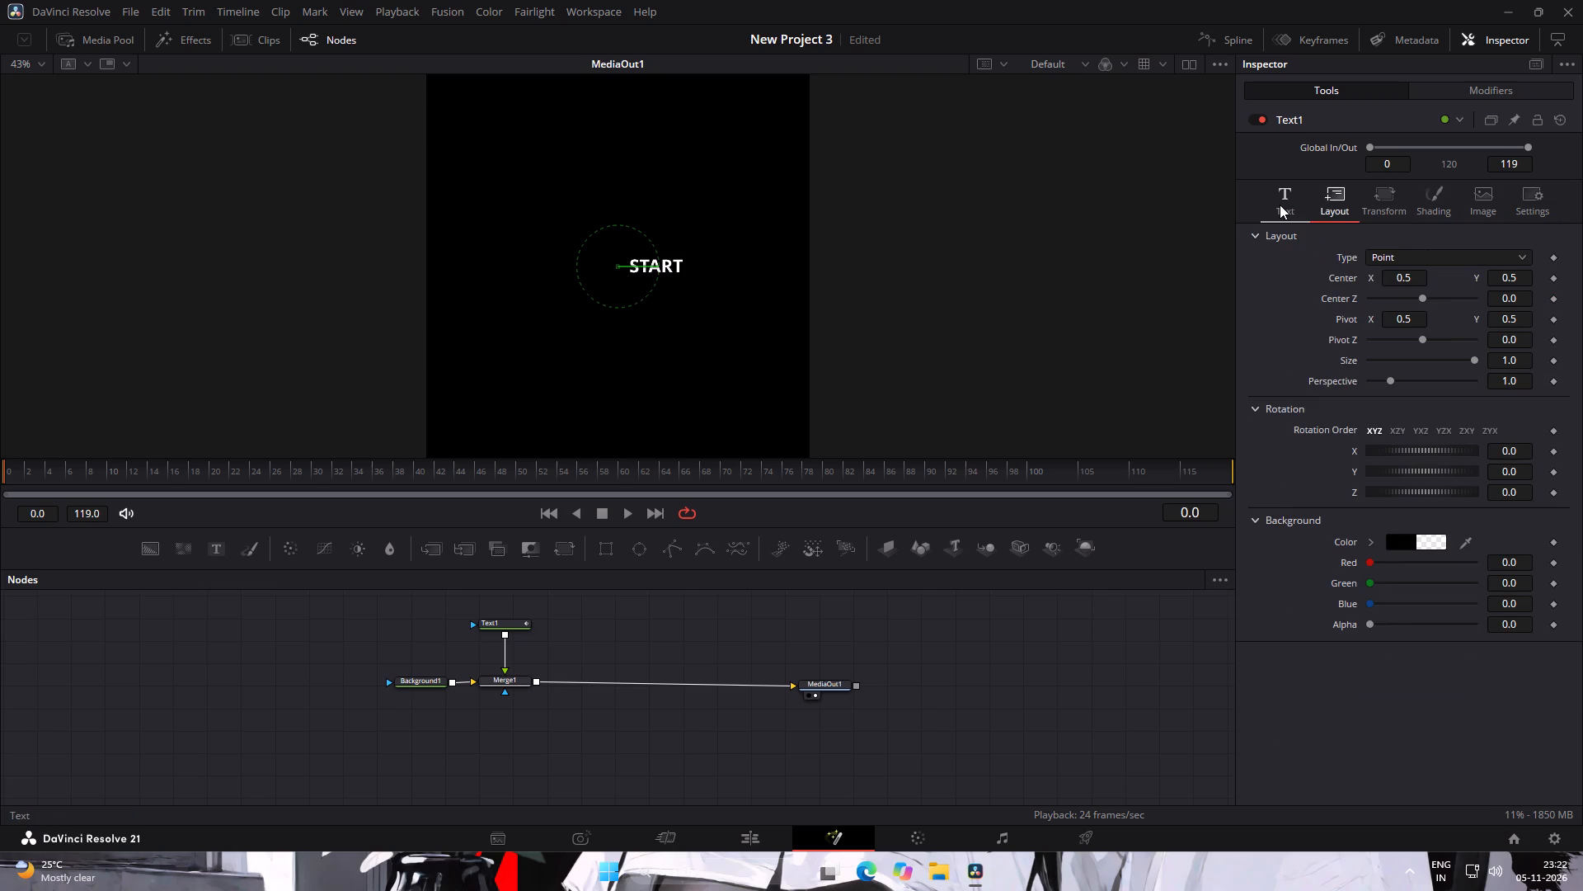
pyautogui.click(1280, 205)
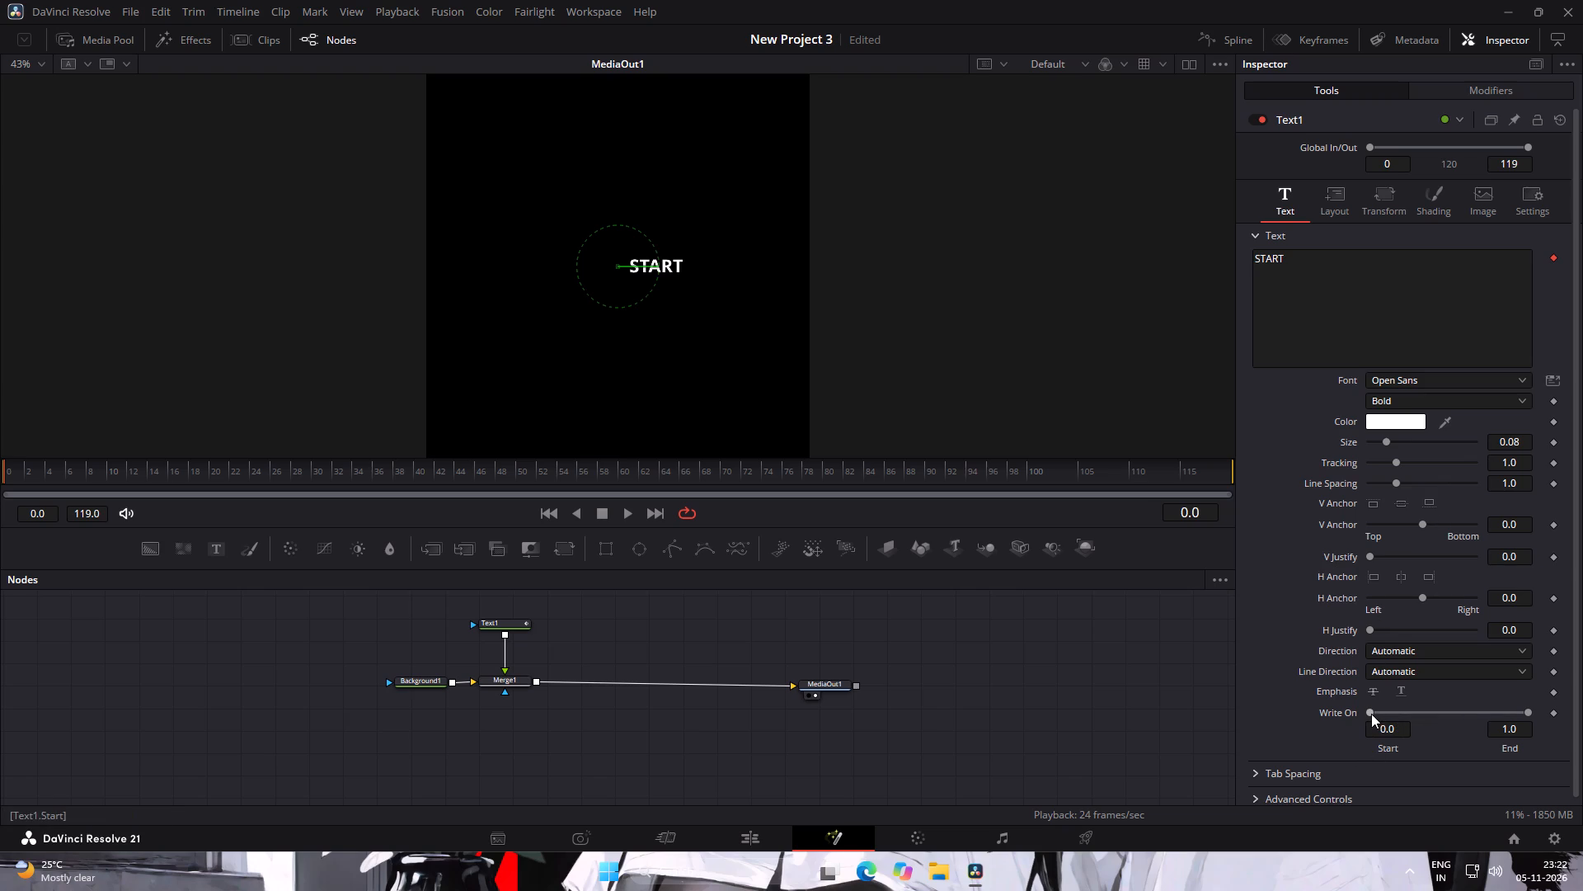
# Try out the Write On range of the START text, leaving both its start and end at 0.0.
pyautogui.moveTo(1371, 714); pyautogui.dragTo(1417, 714)
pyautogui.moveTo(1417, 714); pyautogui.dragTo(1524, 710)
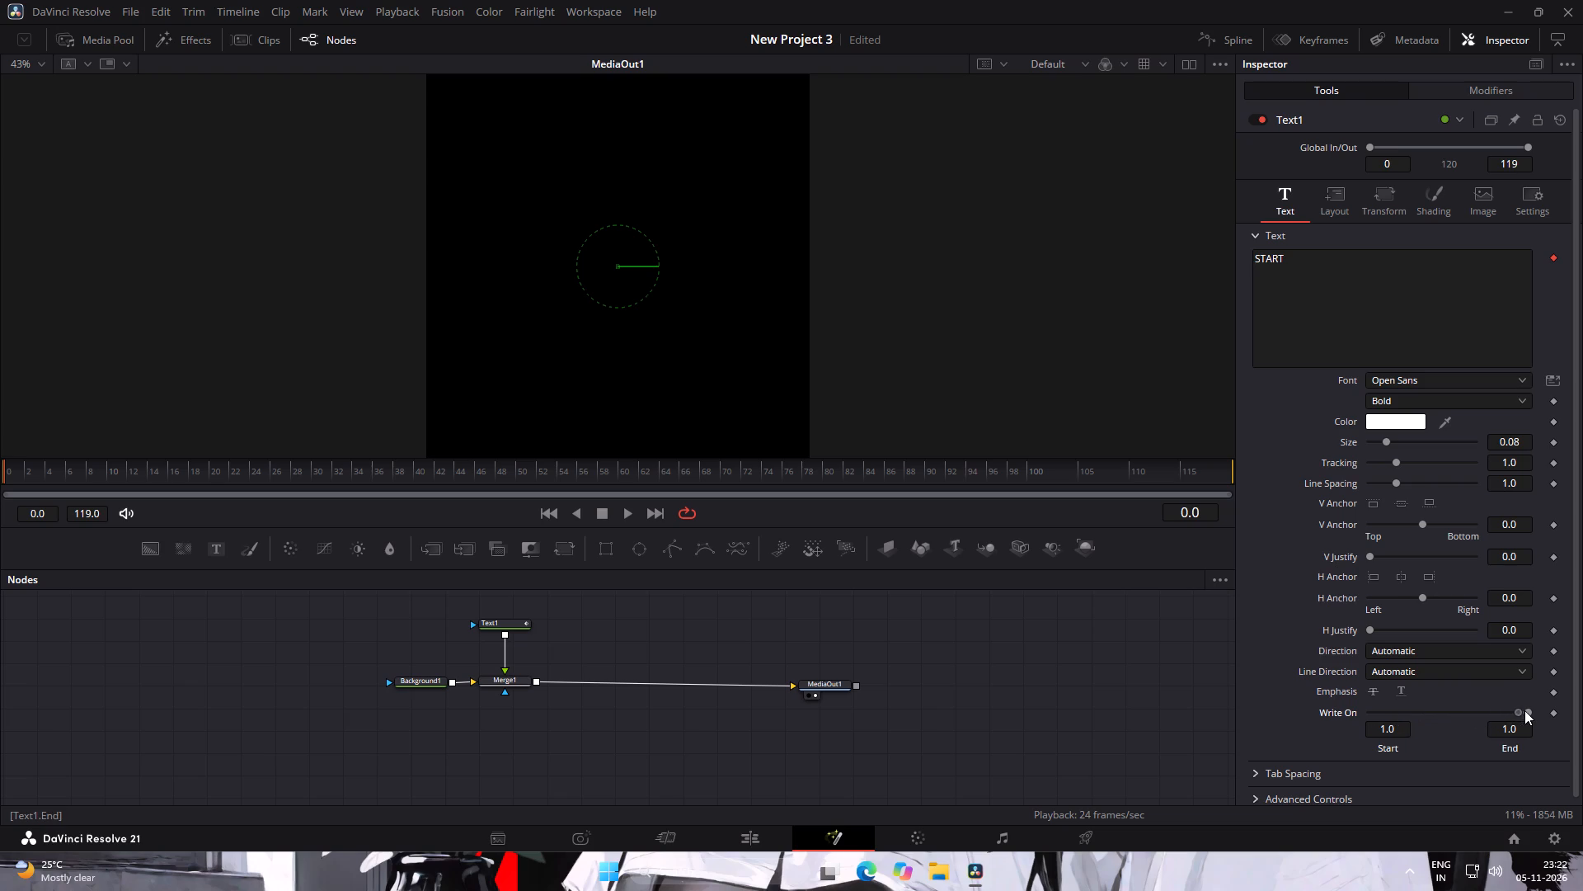
pyautogui.moveTo(1524, 710); pyautogui.dragTo(1378, 722)
pyautogui.moveTo(1378, 722); pyautogui.dragTo(1358, 726)
pyautogui.moveTo(1529, 713); pyautogui.dragTo(1450, 724)
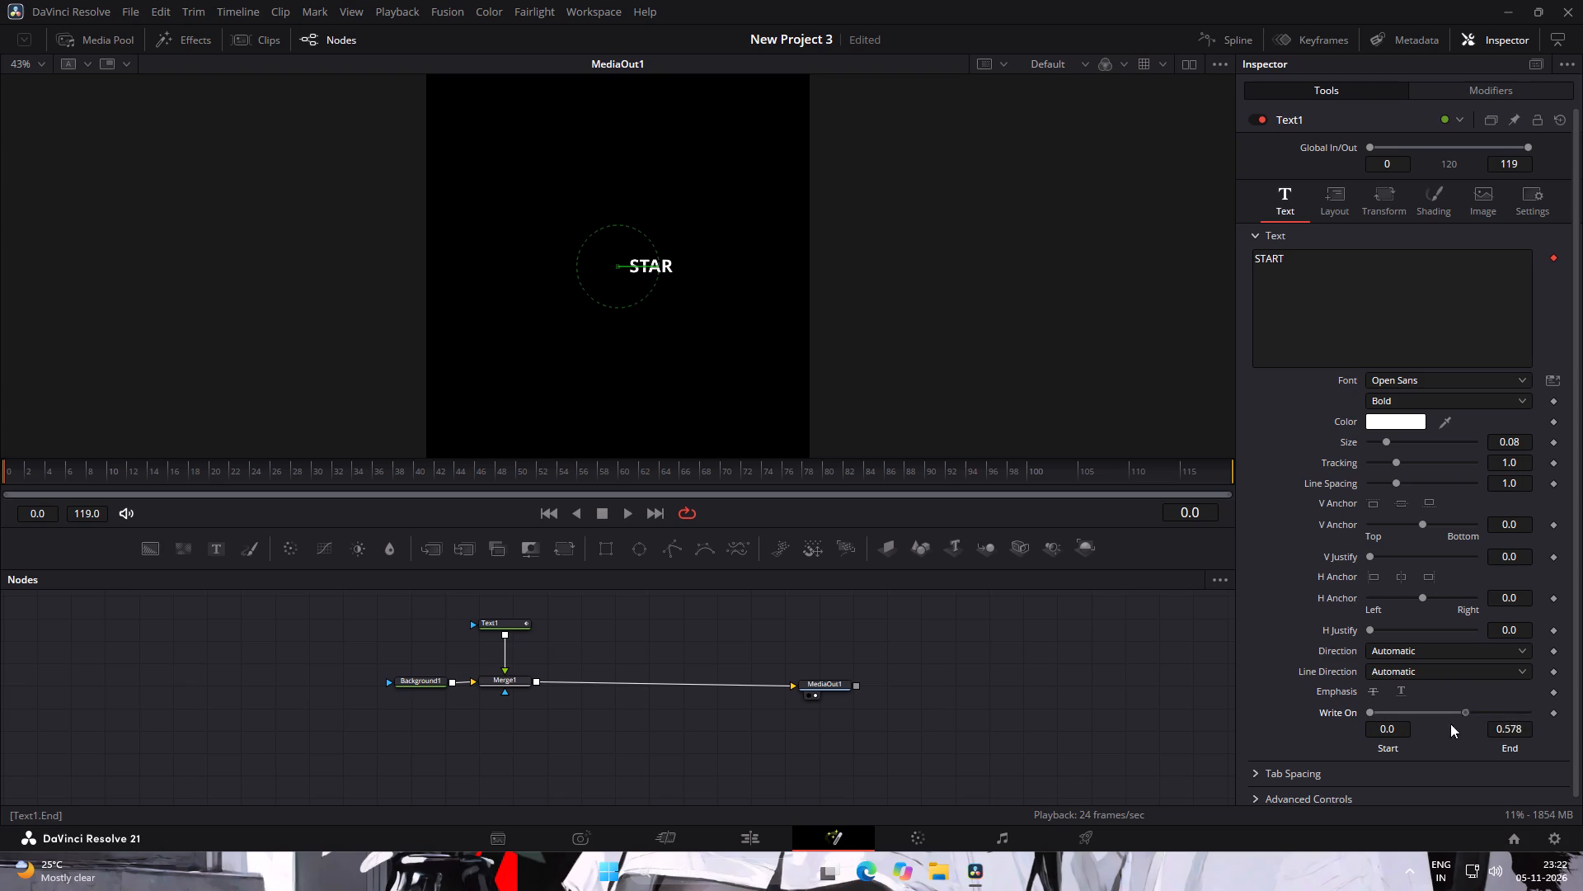
pyautogui.moveTo(1450, 724); pyautogui.dragTo(1368, 724)
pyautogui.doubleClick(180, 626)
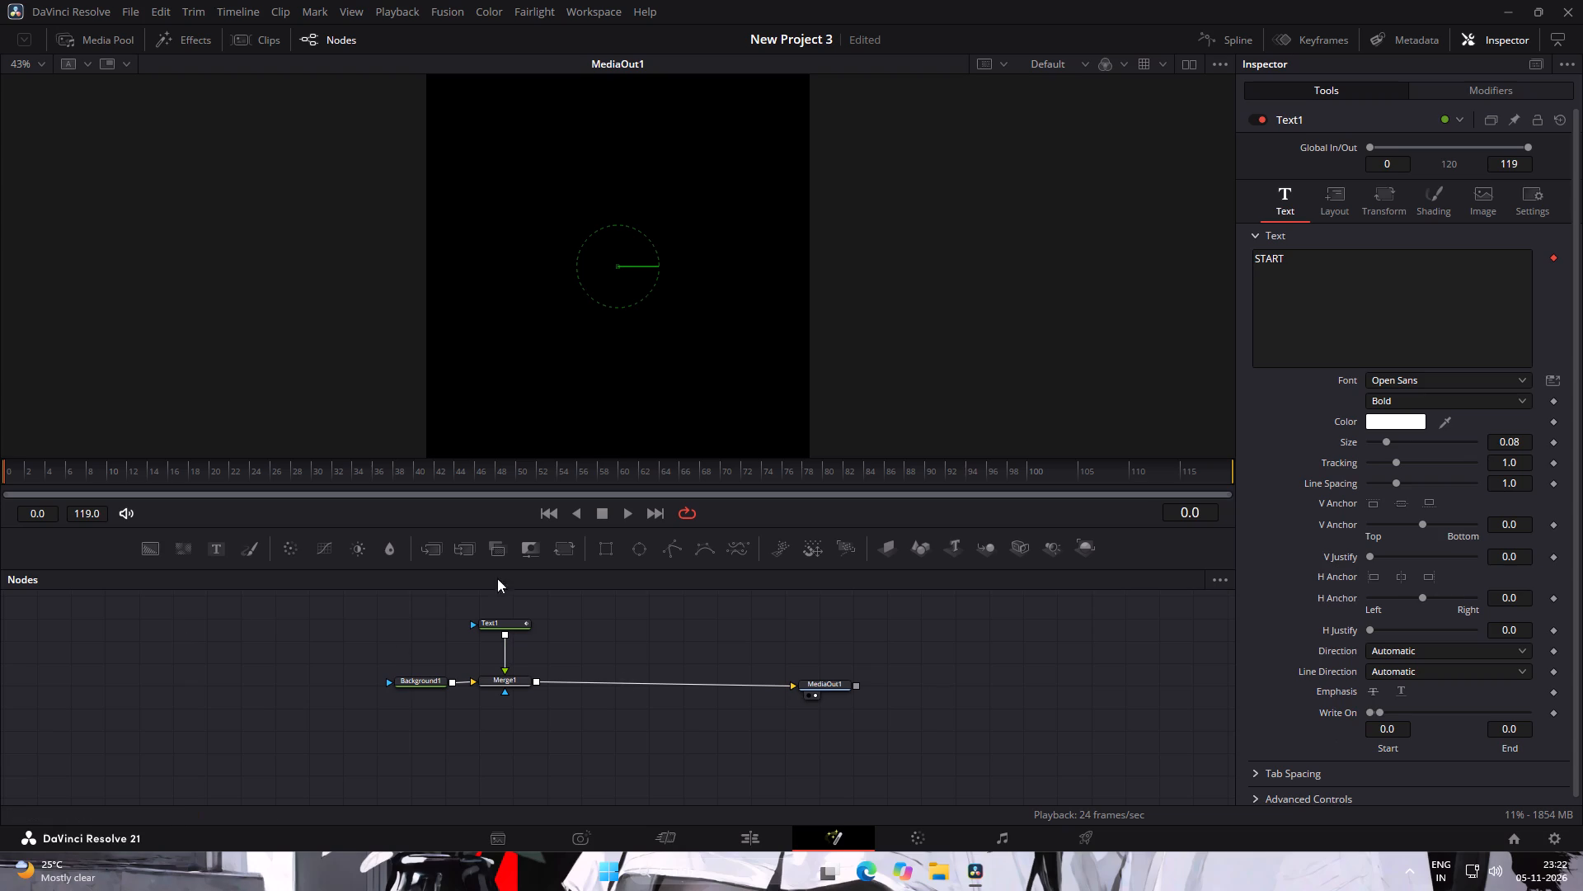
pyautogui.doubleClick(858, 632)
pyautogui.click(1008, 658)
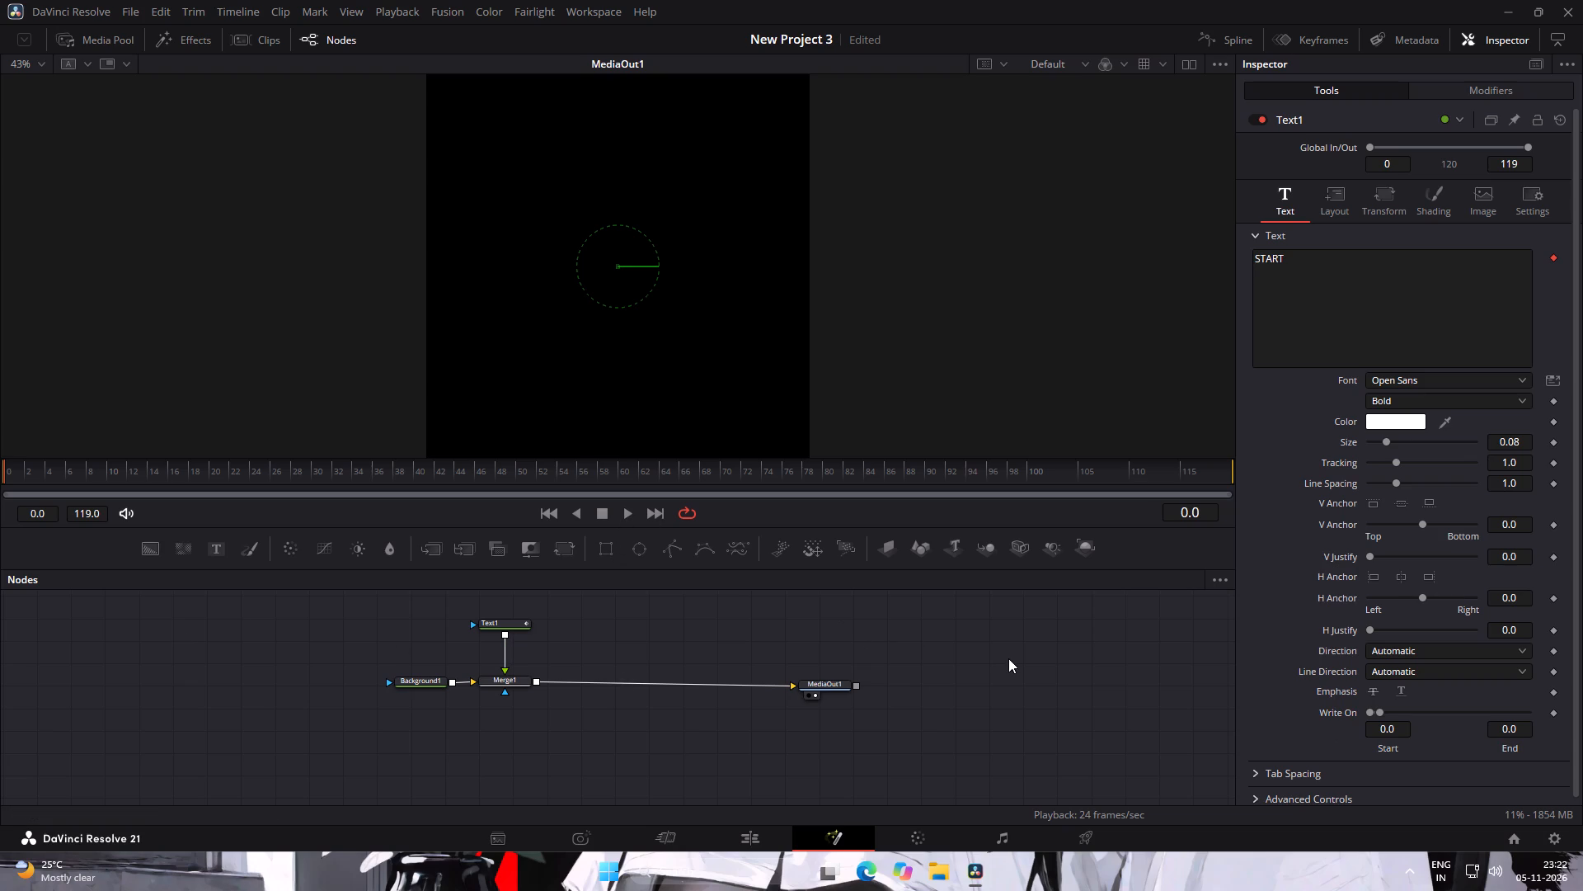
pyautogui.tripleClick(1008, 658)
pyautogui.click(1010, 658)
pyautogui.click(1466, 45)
# Play back the title from the MediaOut1 node and return the playhead to frame 0.
pyautogui.doubleClick(510, 683)
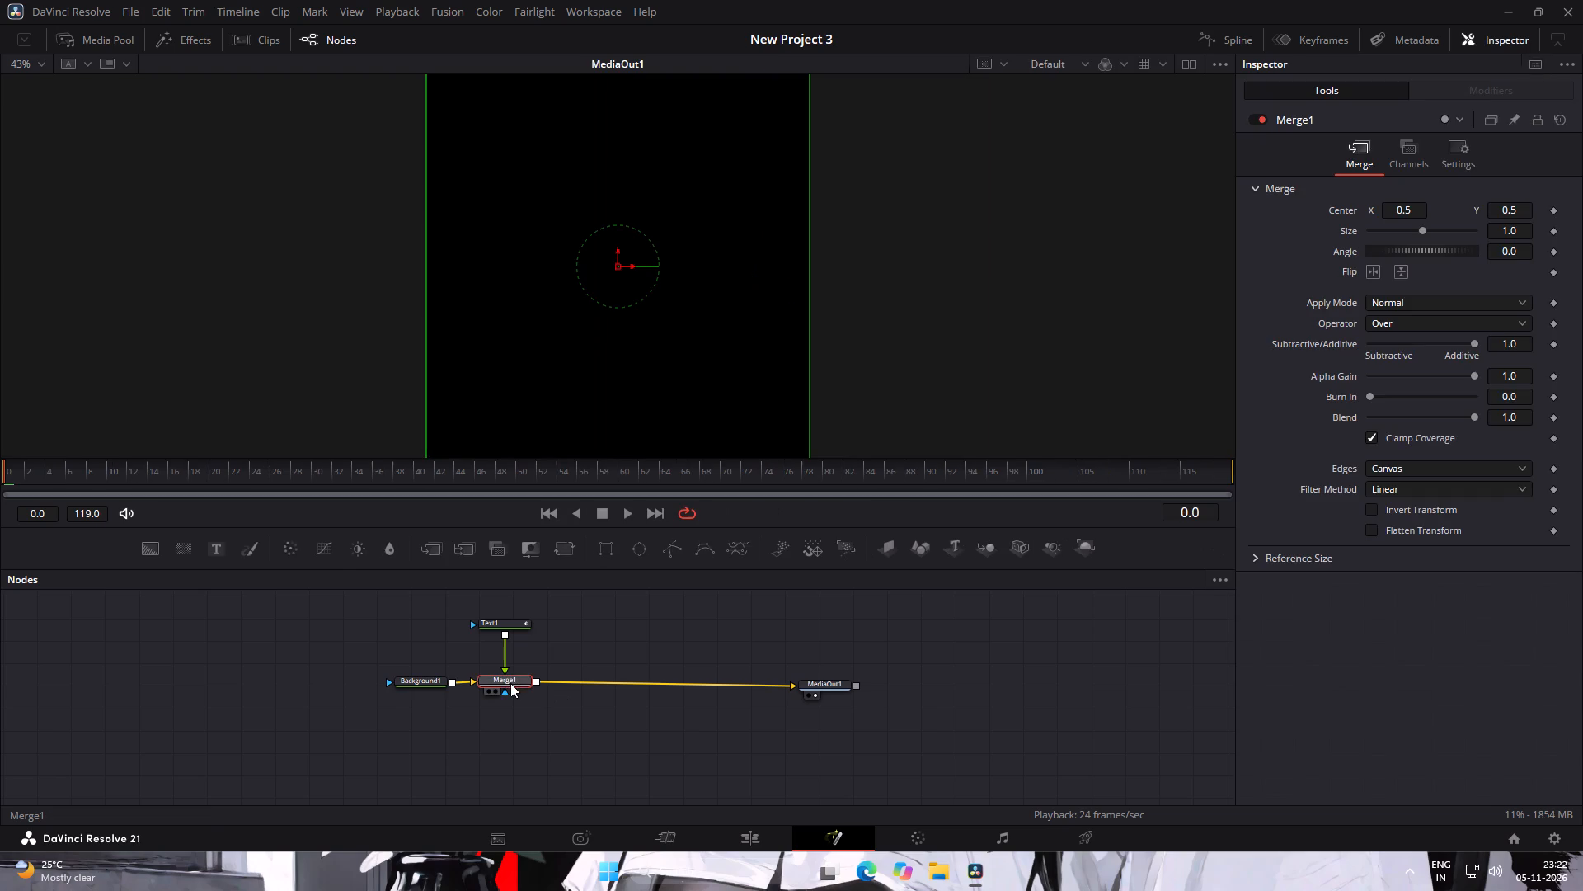
pyautogui.doubleClick(808, 686)
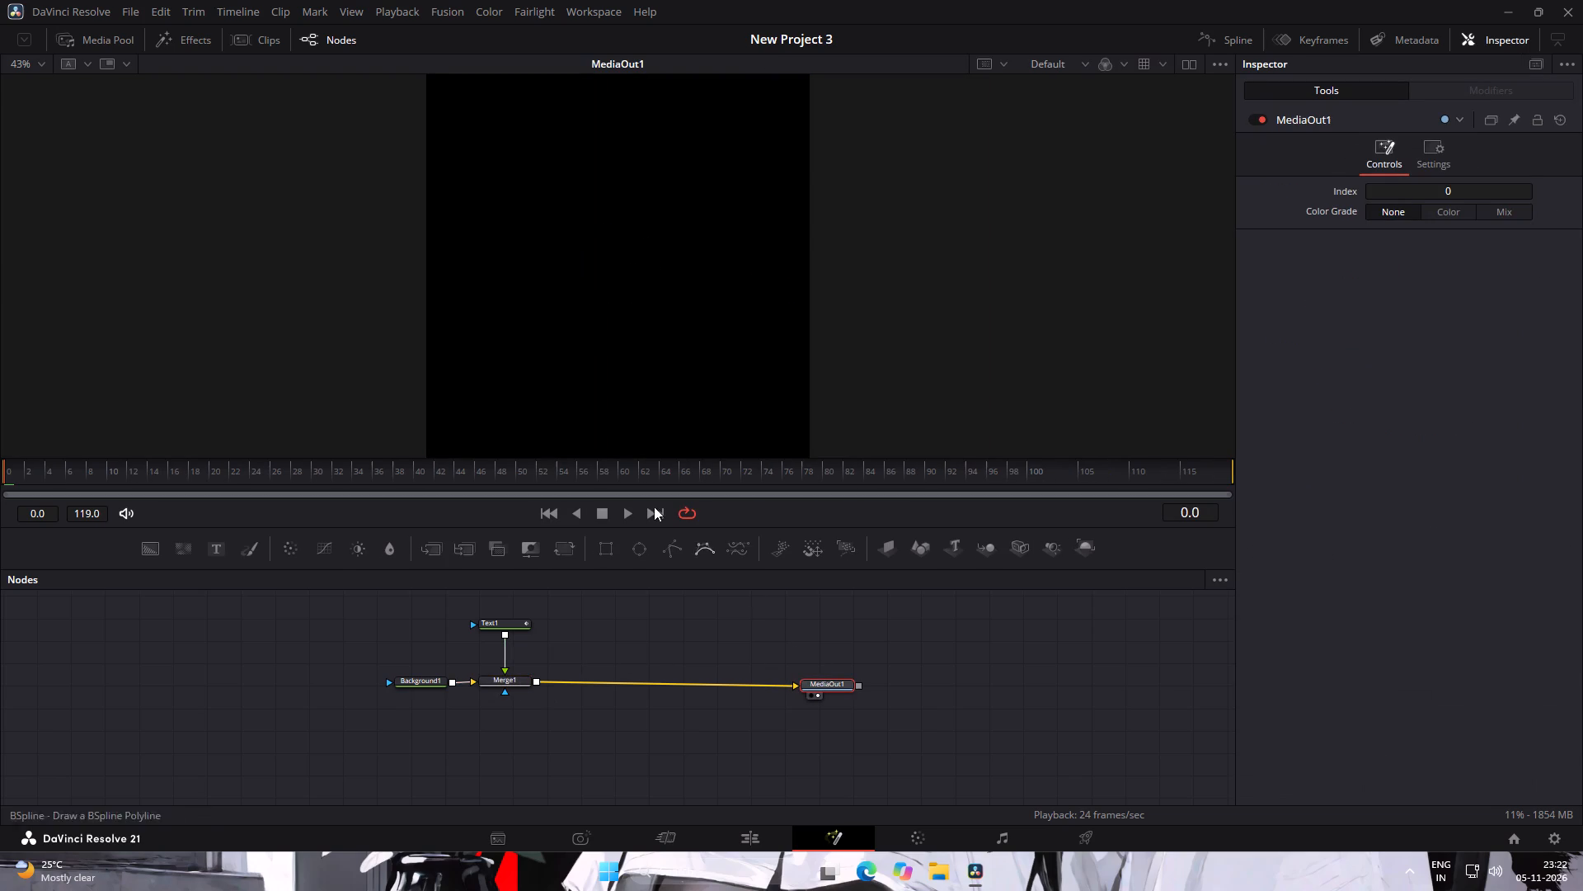
pyautogui.click(635, 513)
pyautogui.click(608, 513)
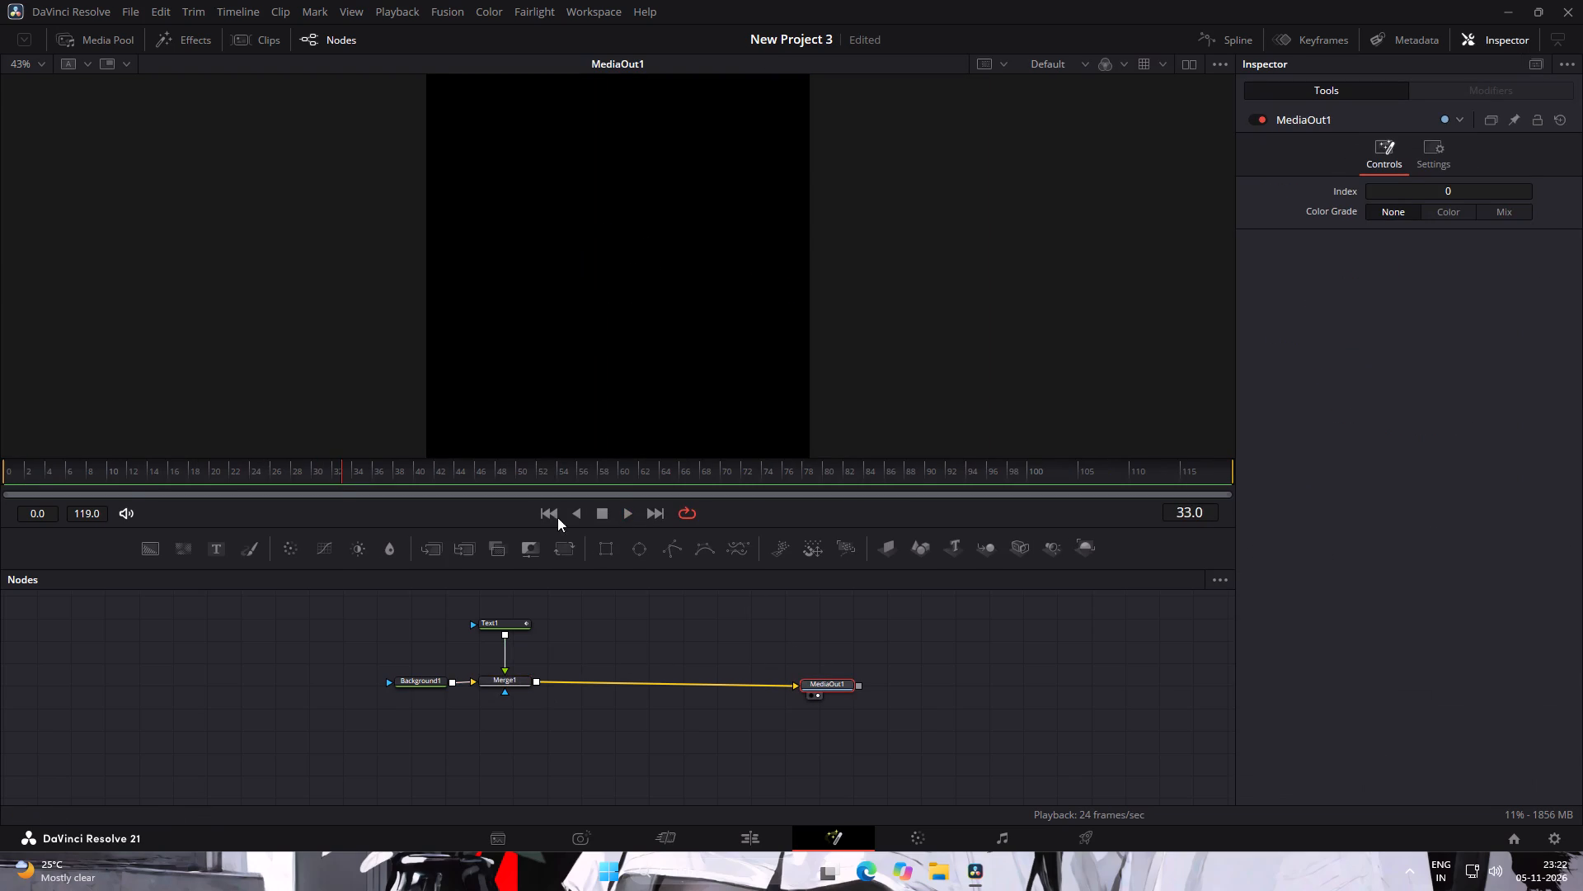
pyautogui.moveTo(334, 469); pyautogui.dragTo(0, 501)
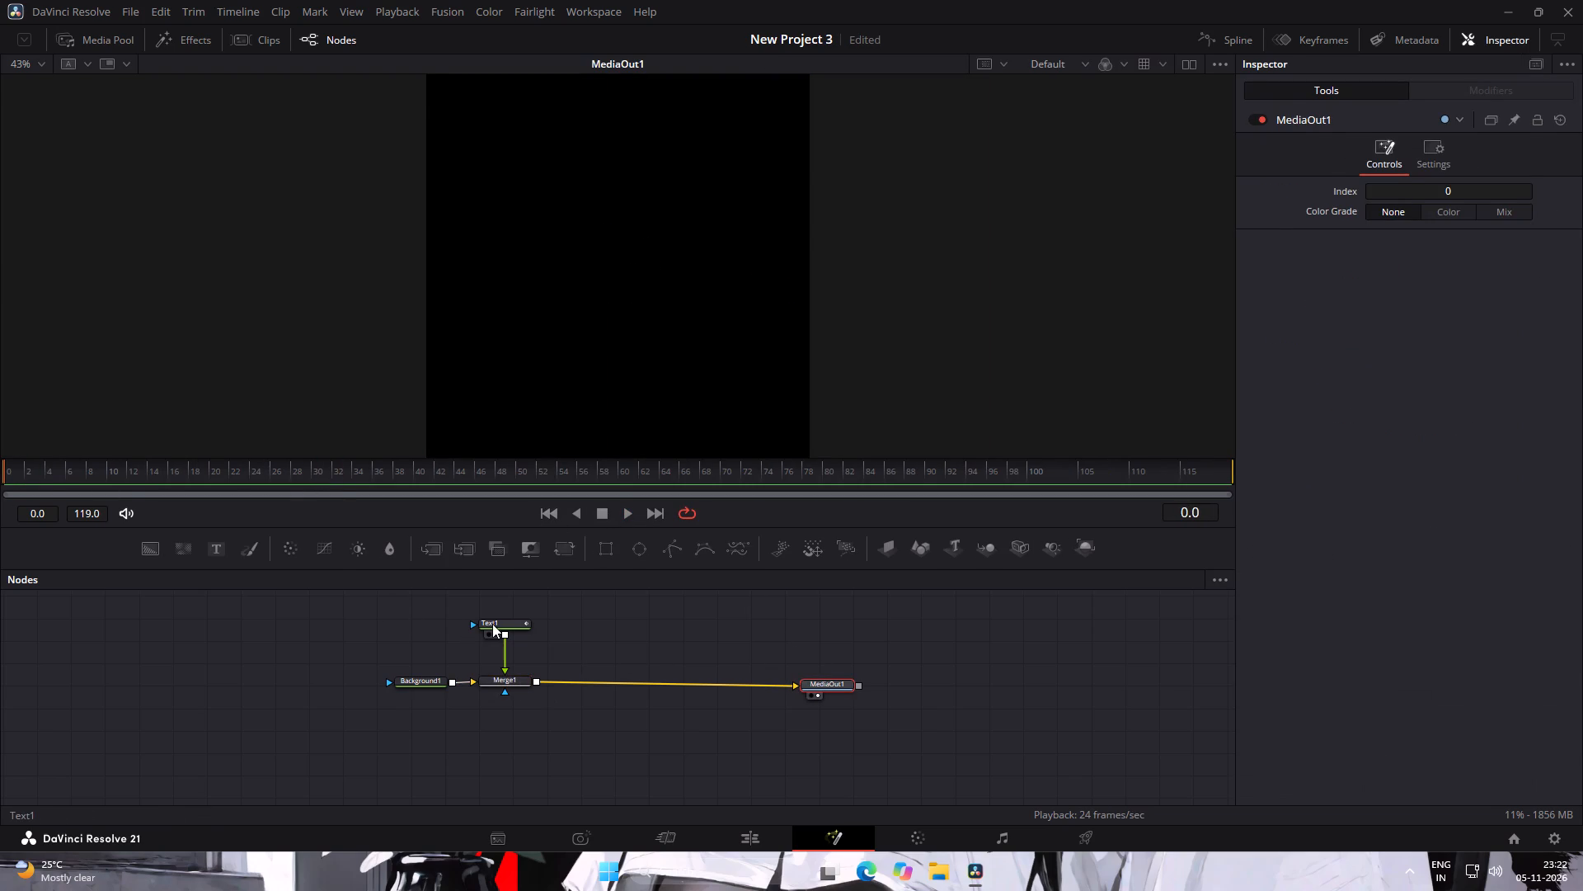
# Keyframe the START text's Write On range on frame 0 with start and end at 0.0.
pyautogui.doubleClick(492, 624)
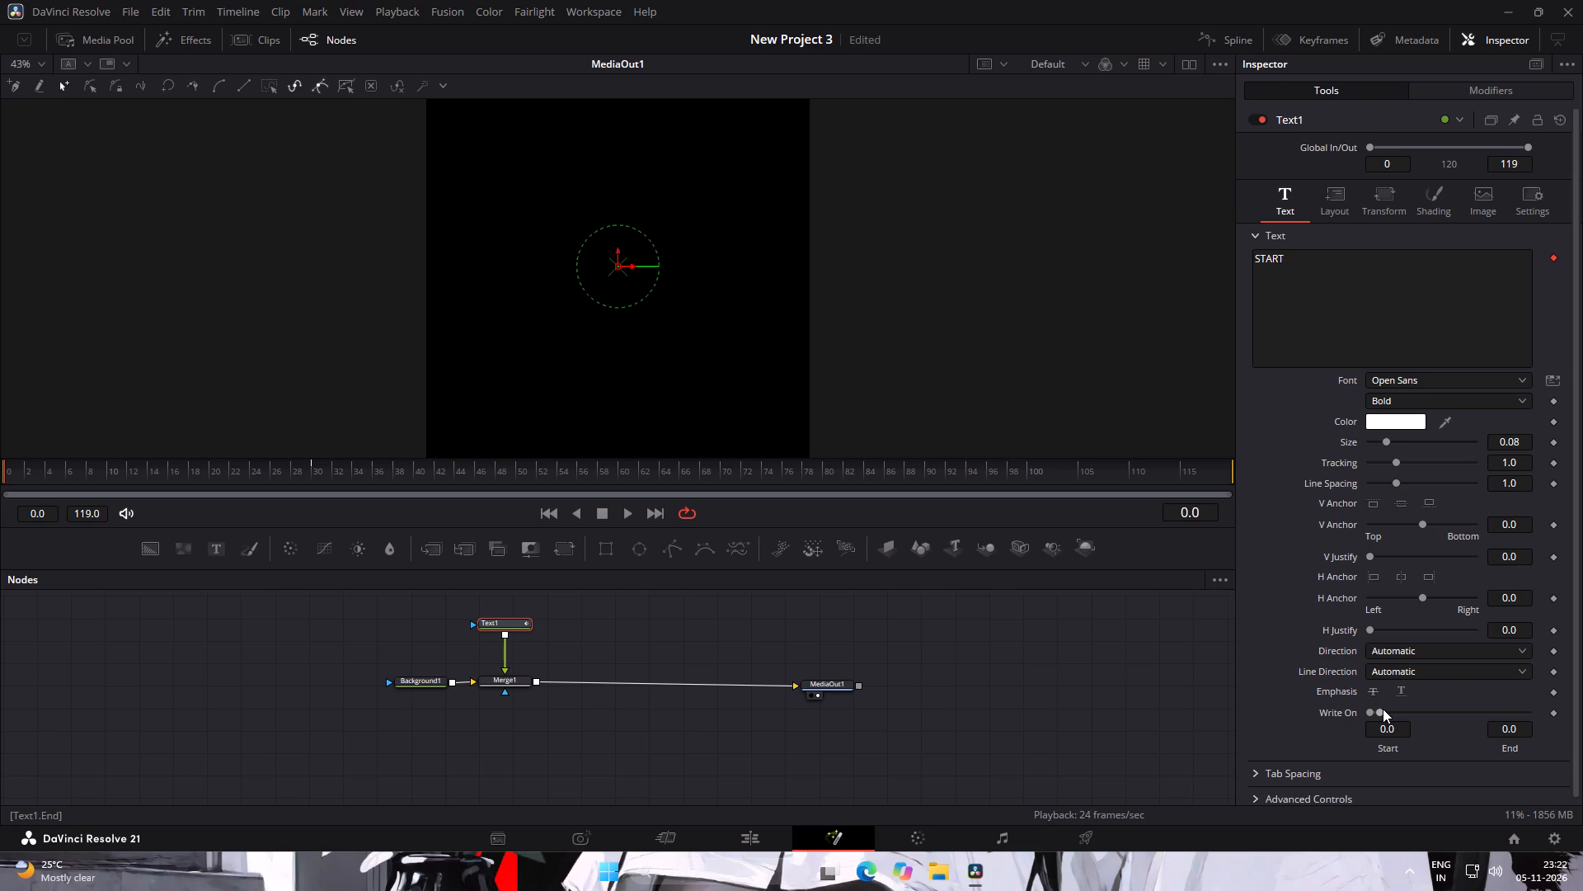
pyautogui.moveTo(1376, 710); pyautogui.dragTo(1491, 709)
pyautogui.moveTo(1491, 709); pyautogui.dragTo(1342, 724)
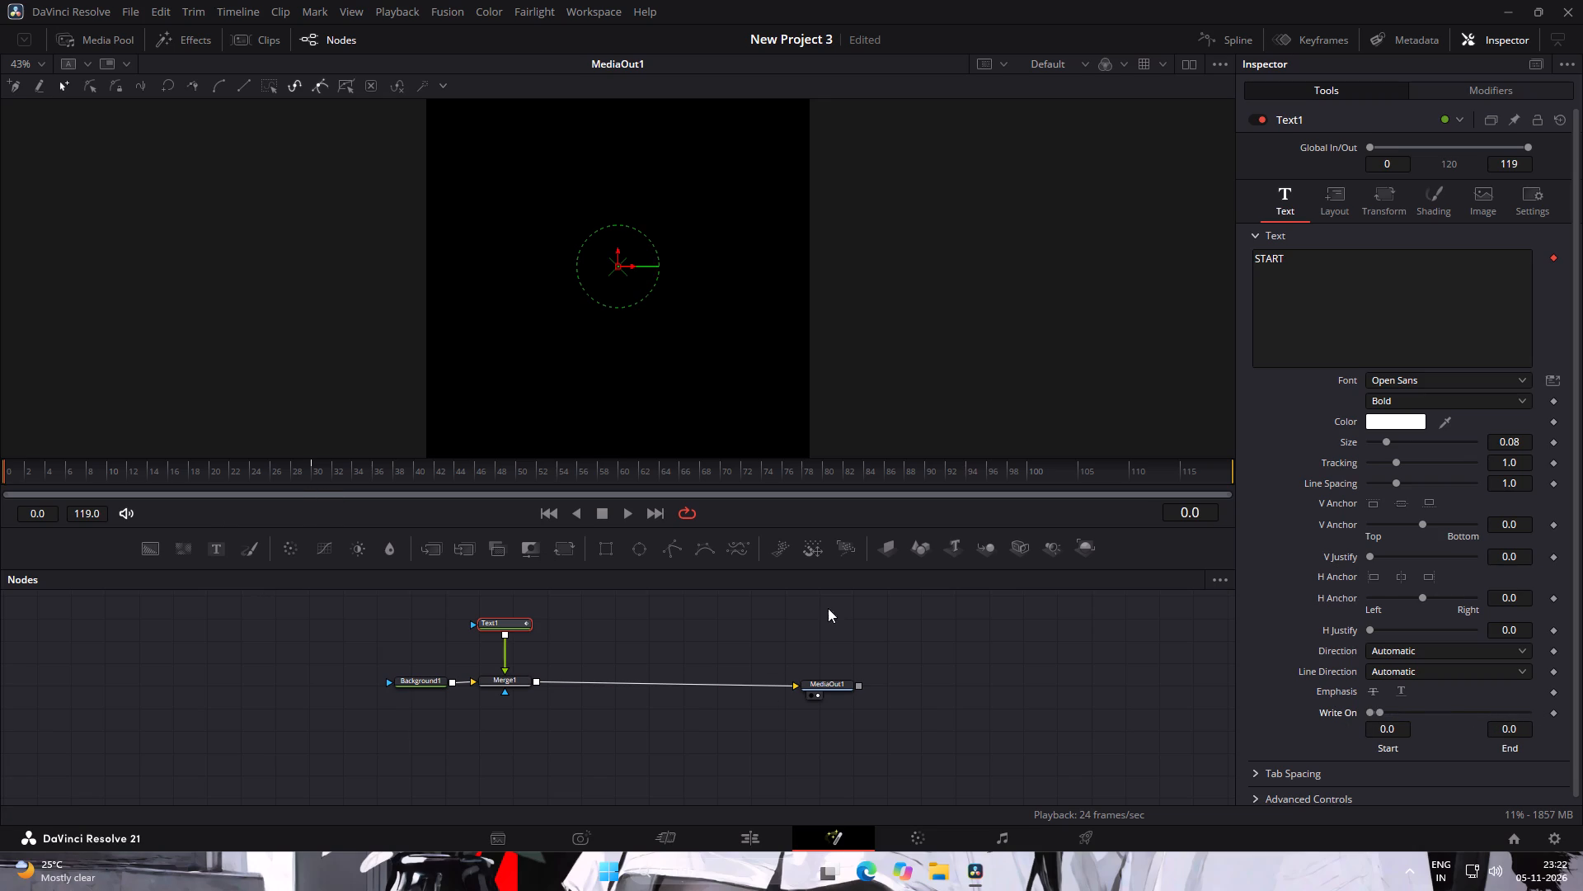
pyautogui.click(1552, 714)
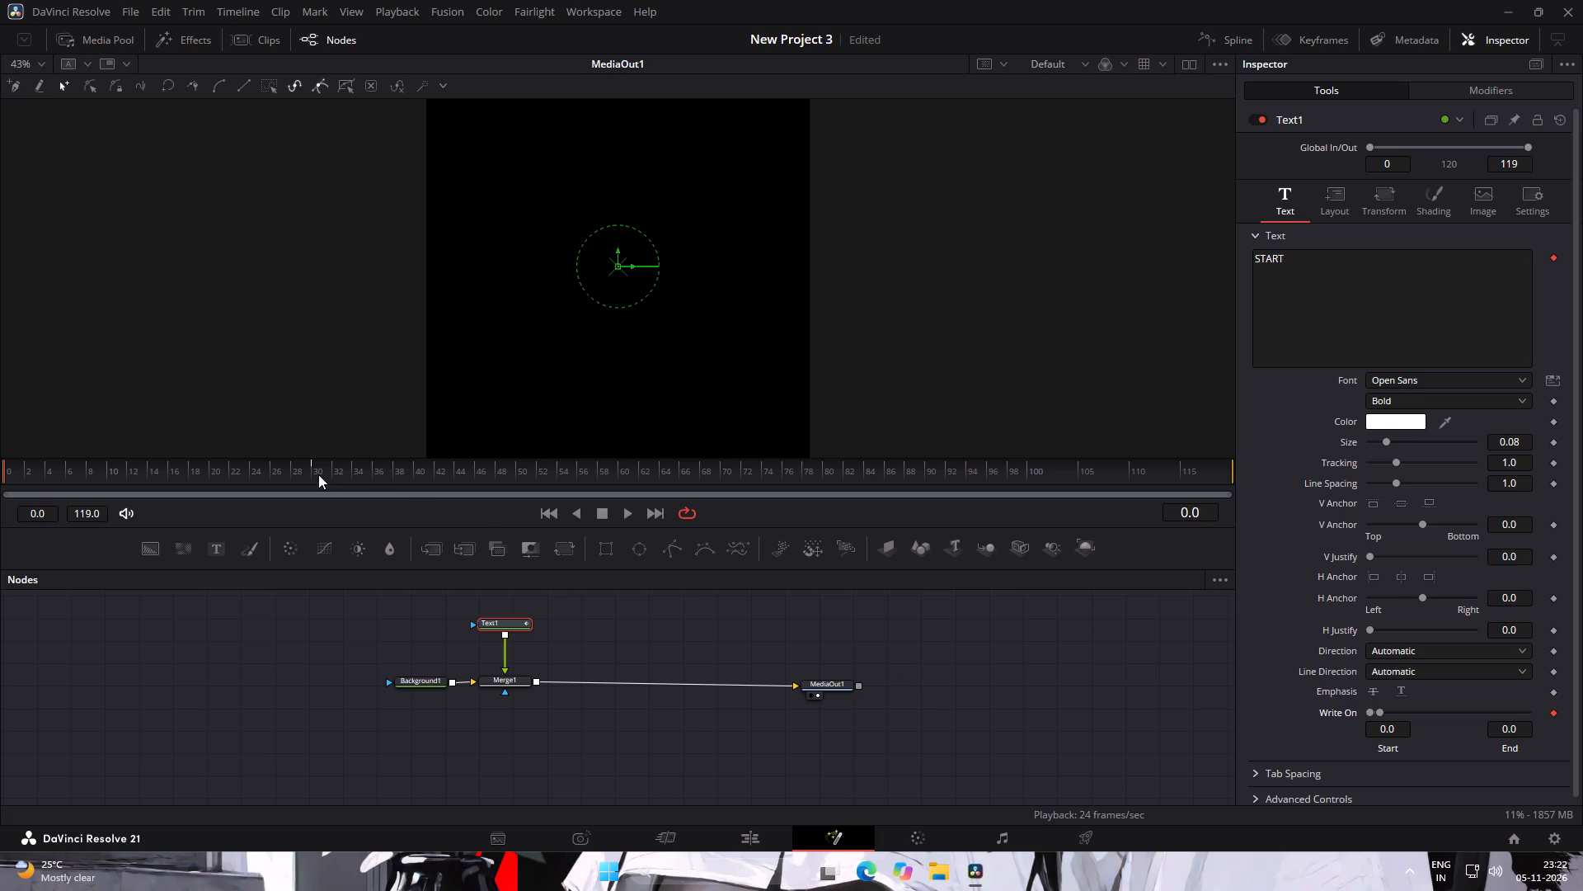
# Keyframe the START text's Write On end at 1.0 on frame 30.
pyautogui.click(308, 470)
pyautogui.click(308, 470)
pyautogui.click(314, 470)
pyautogui.moveTo(1379, 714); pyautogui.dragTo(1582, 719)
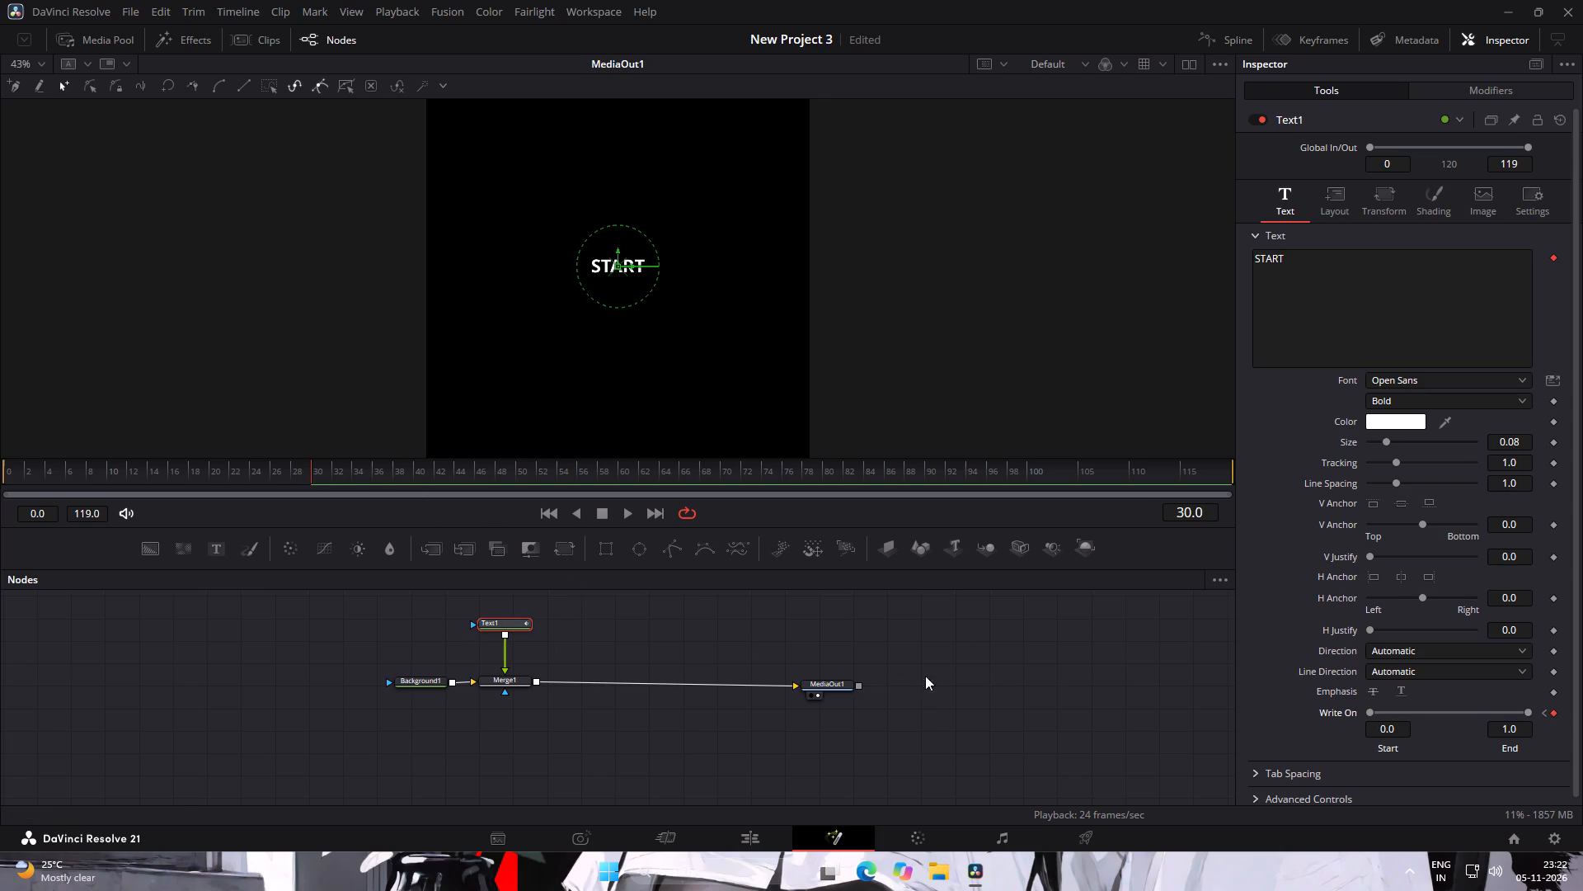
# Check the Text1 node's settings and the controls of its Path1 modifier.
pyautogui.click(1538, 205)
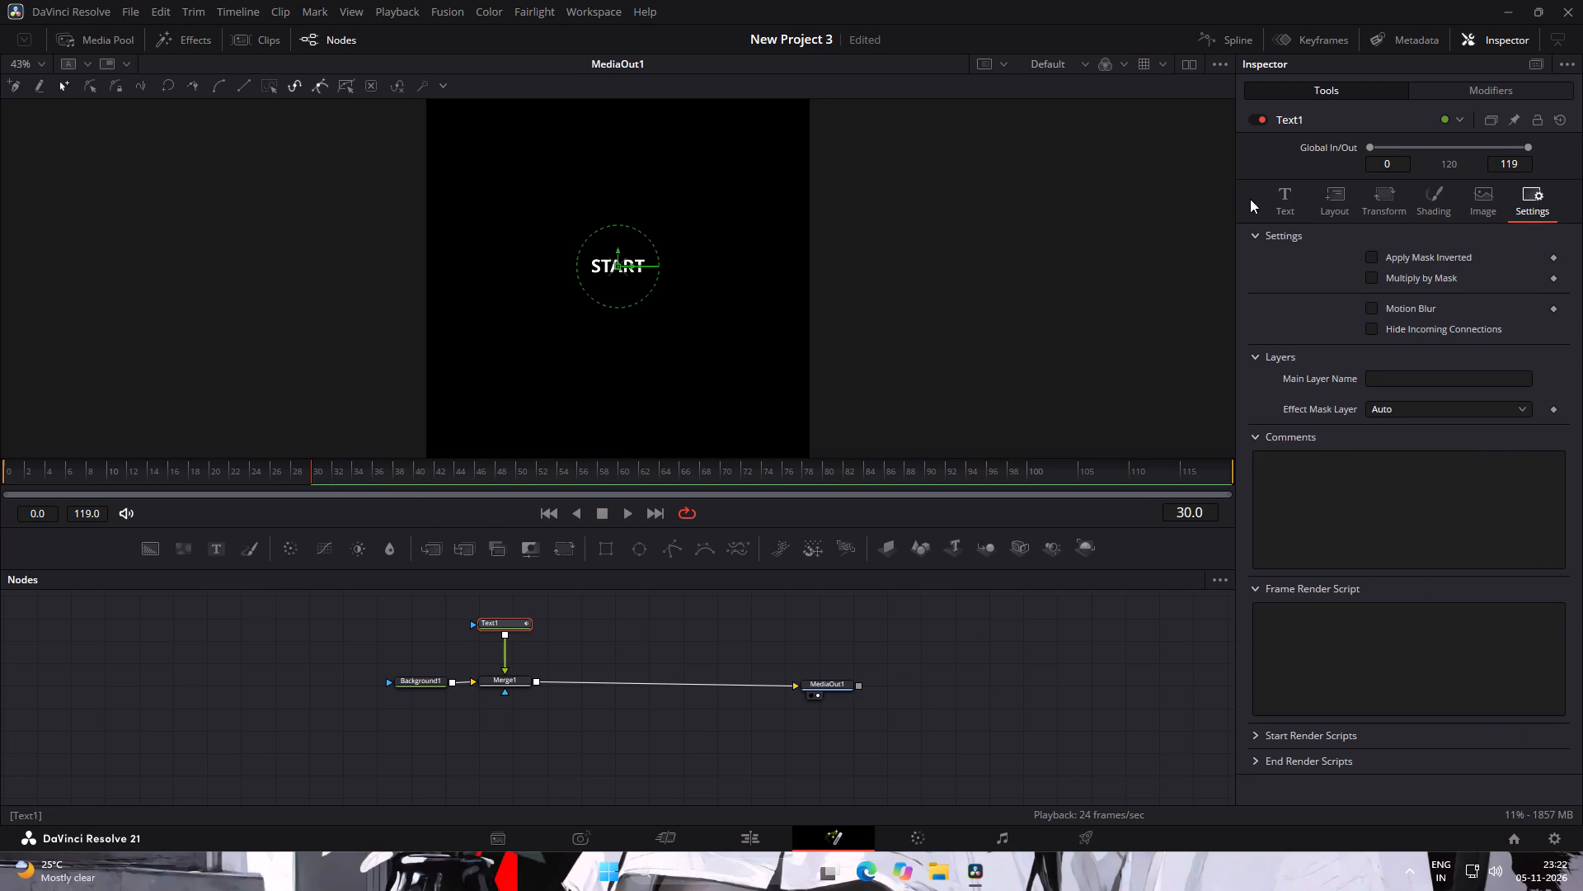
pyautogui.click(1268, 199)
pyautogui.click(1505, 101)
pyautogui.click(1505, 97)
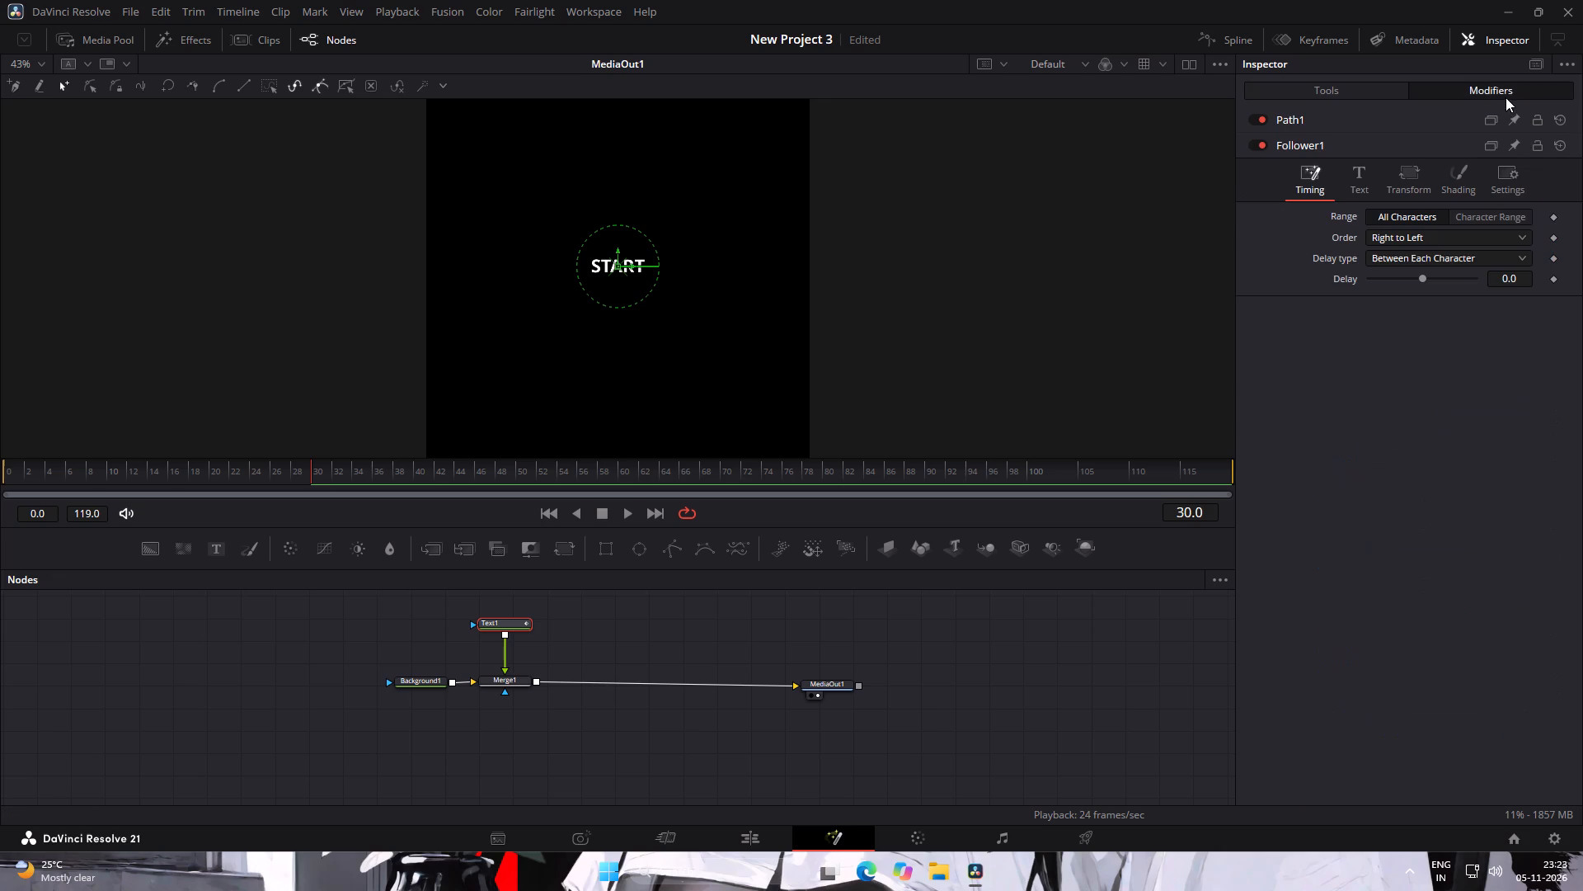
pyautogui.doubleClick(1358, 115)
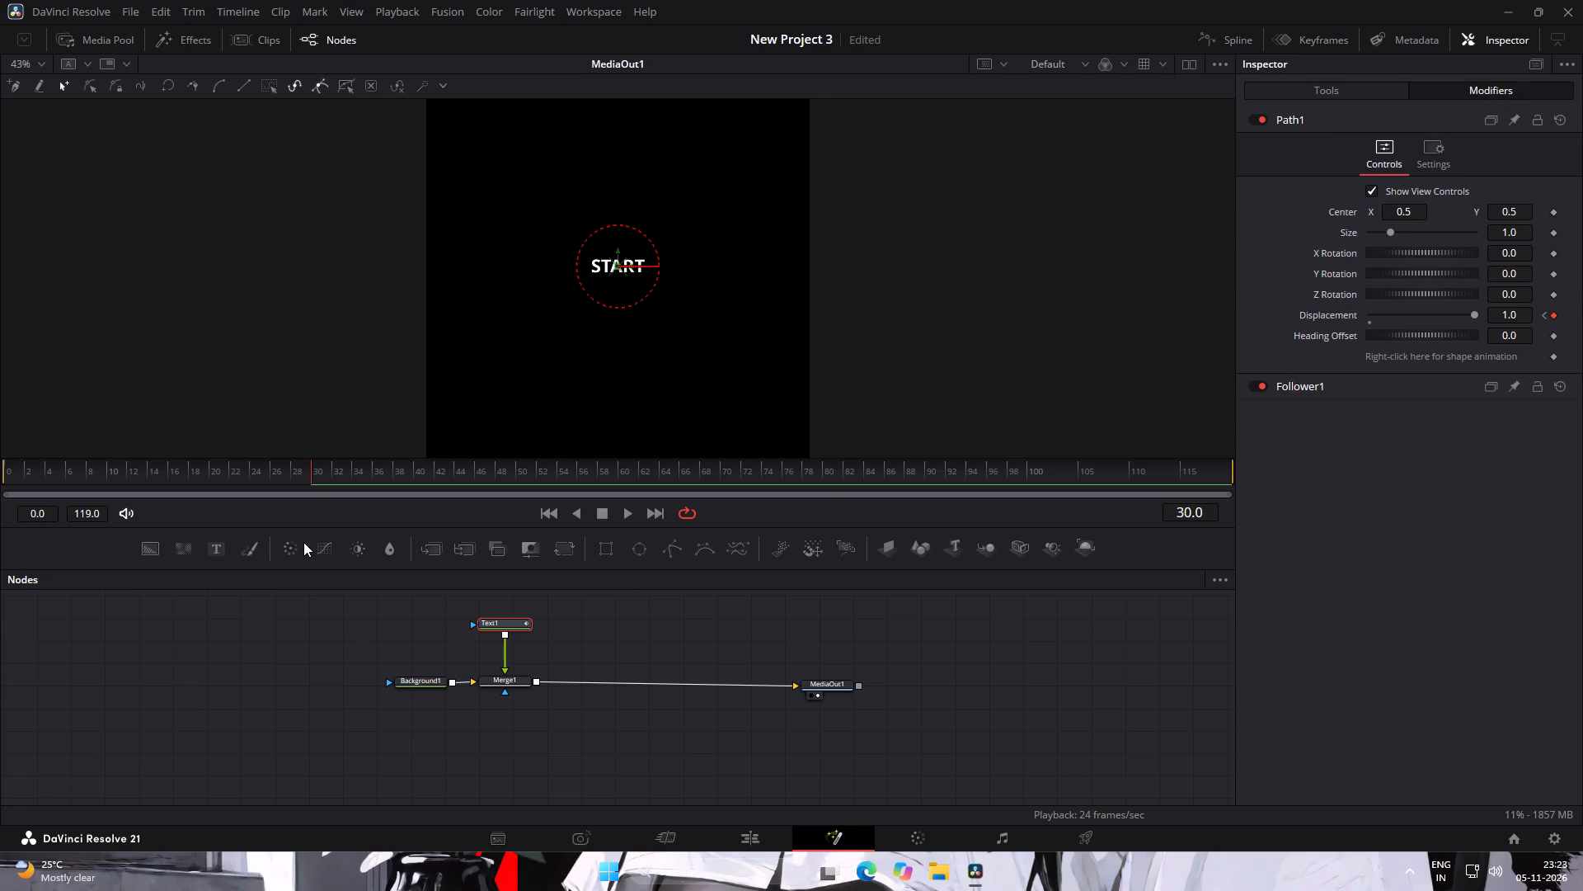
# Play back the write-on animation from frame 0 with MediaOut1 selected, stopping once the whole word START has appeared.
pyautogui.moveTo(316, 478); pyautogui.dragTo(0, 478)
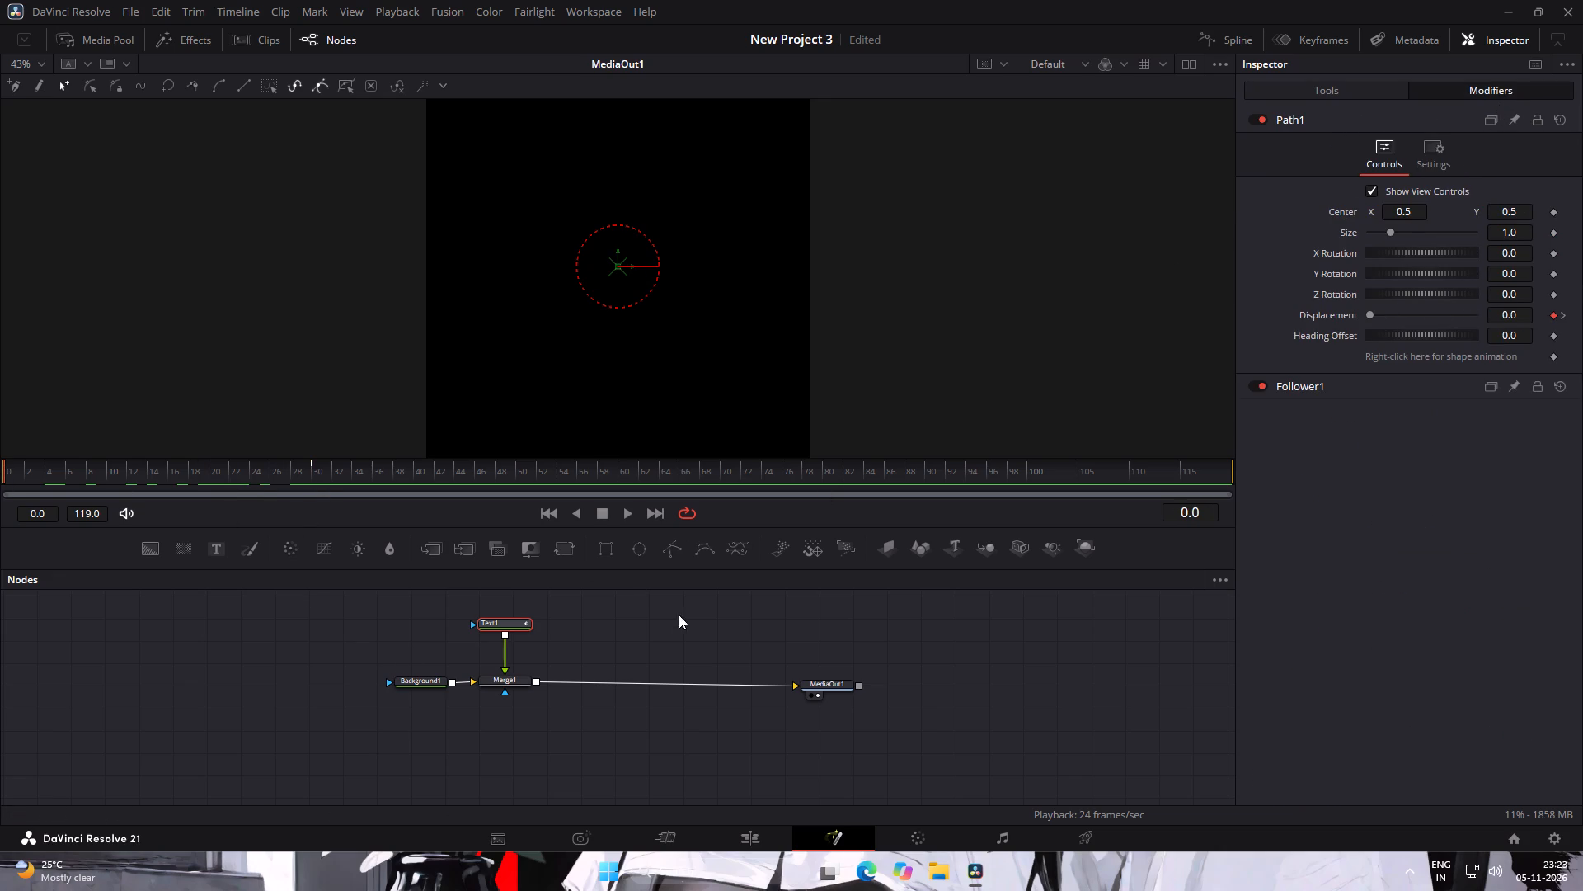
pyautogui.click(882, 628)
pyautogui.tripleClick(826, 684)
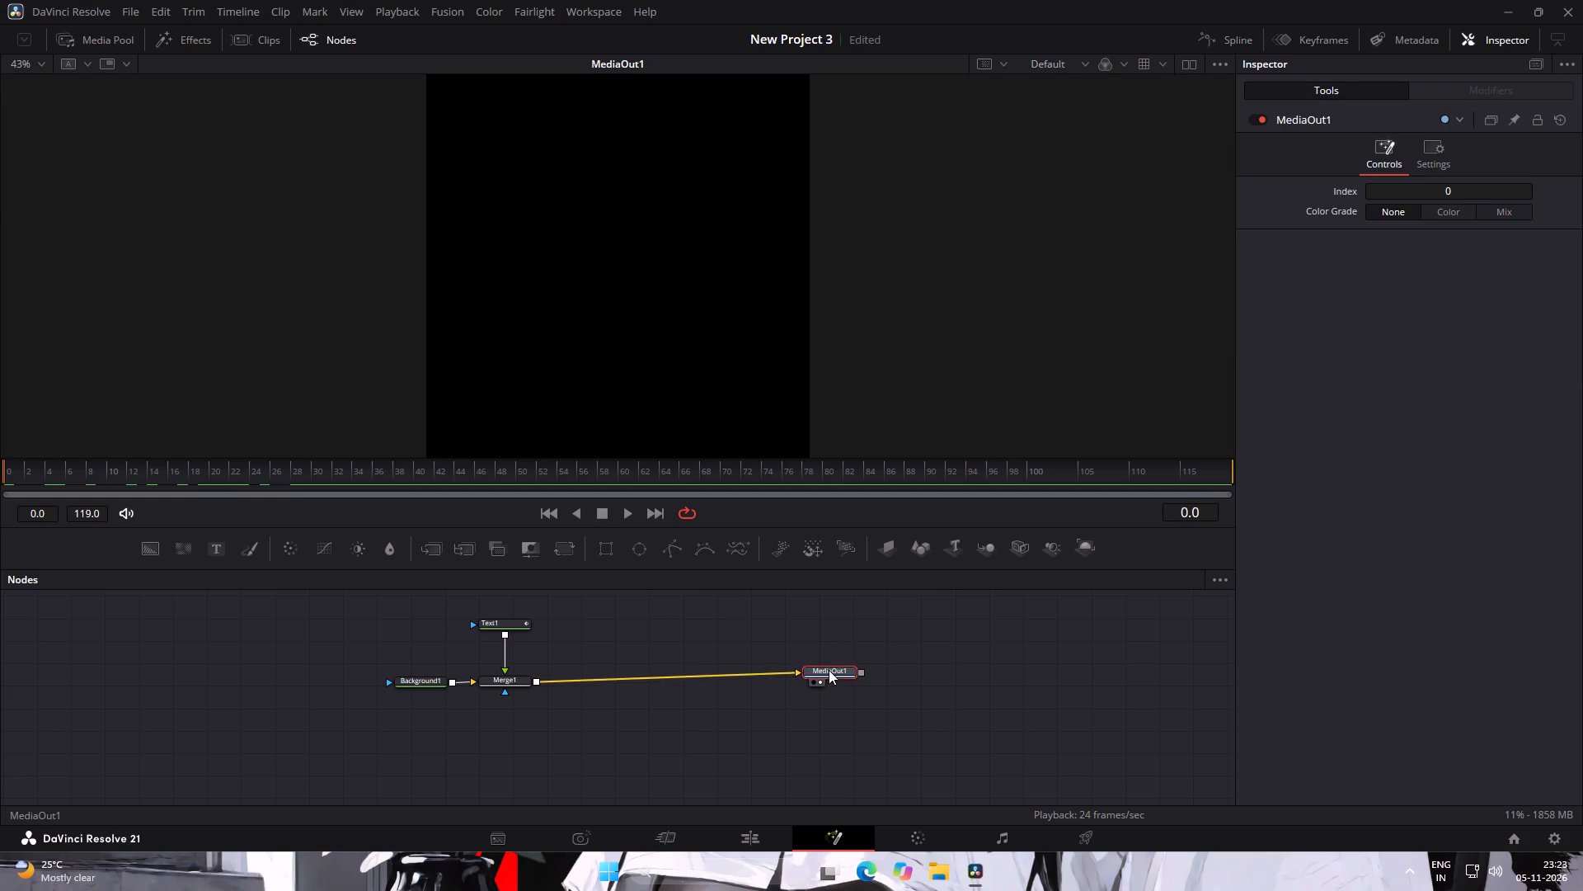
pyautogui.click(864, 658)
pyautogui.click(633, 512)
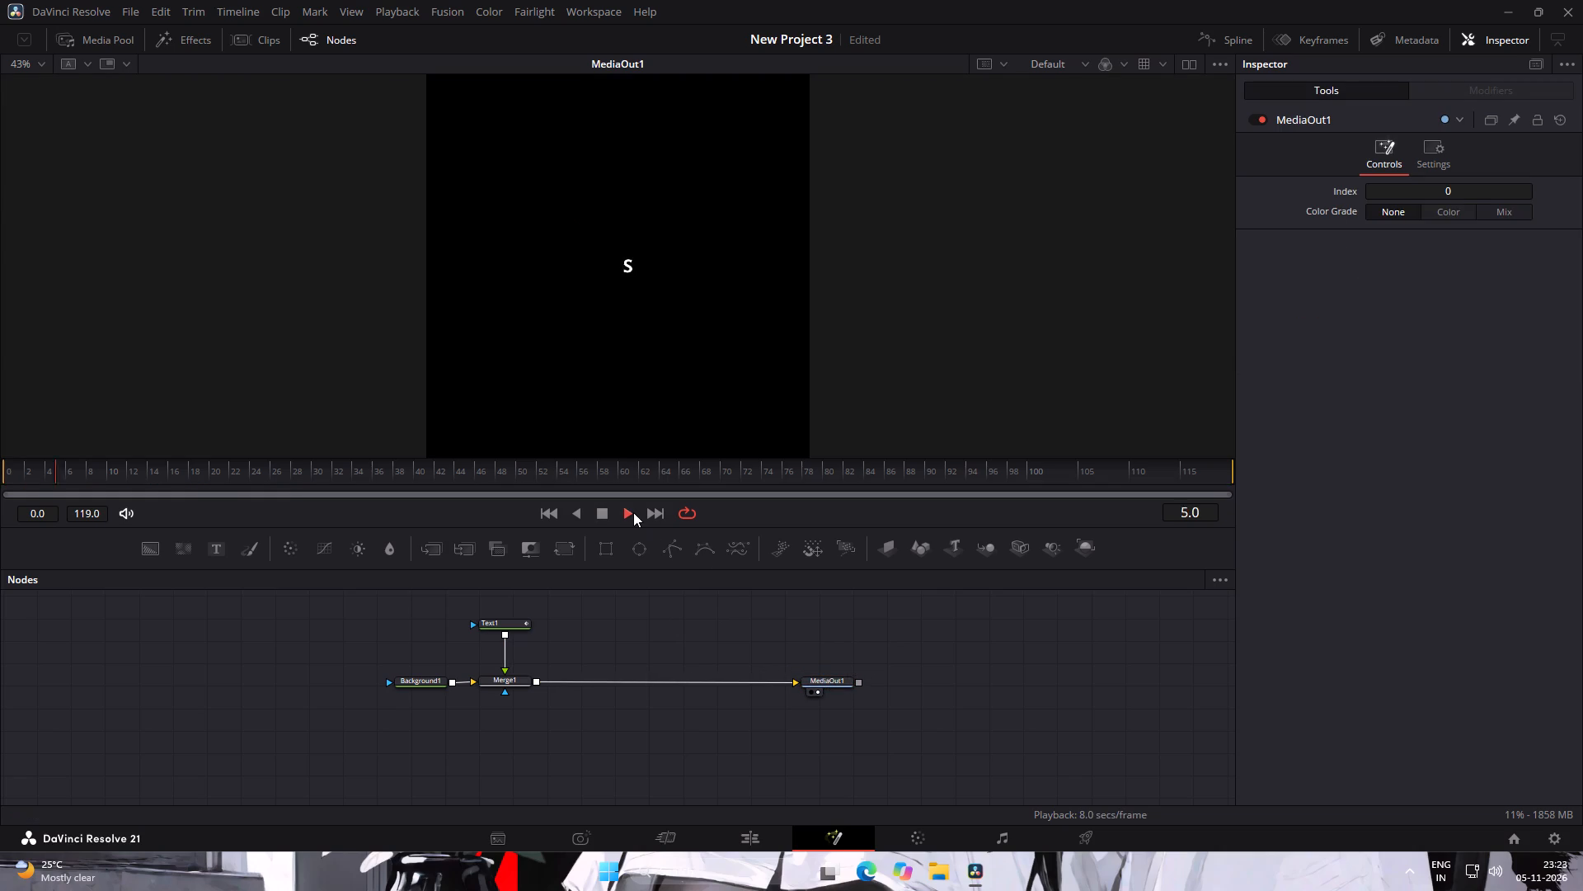
pyautogui.click(606, 521)
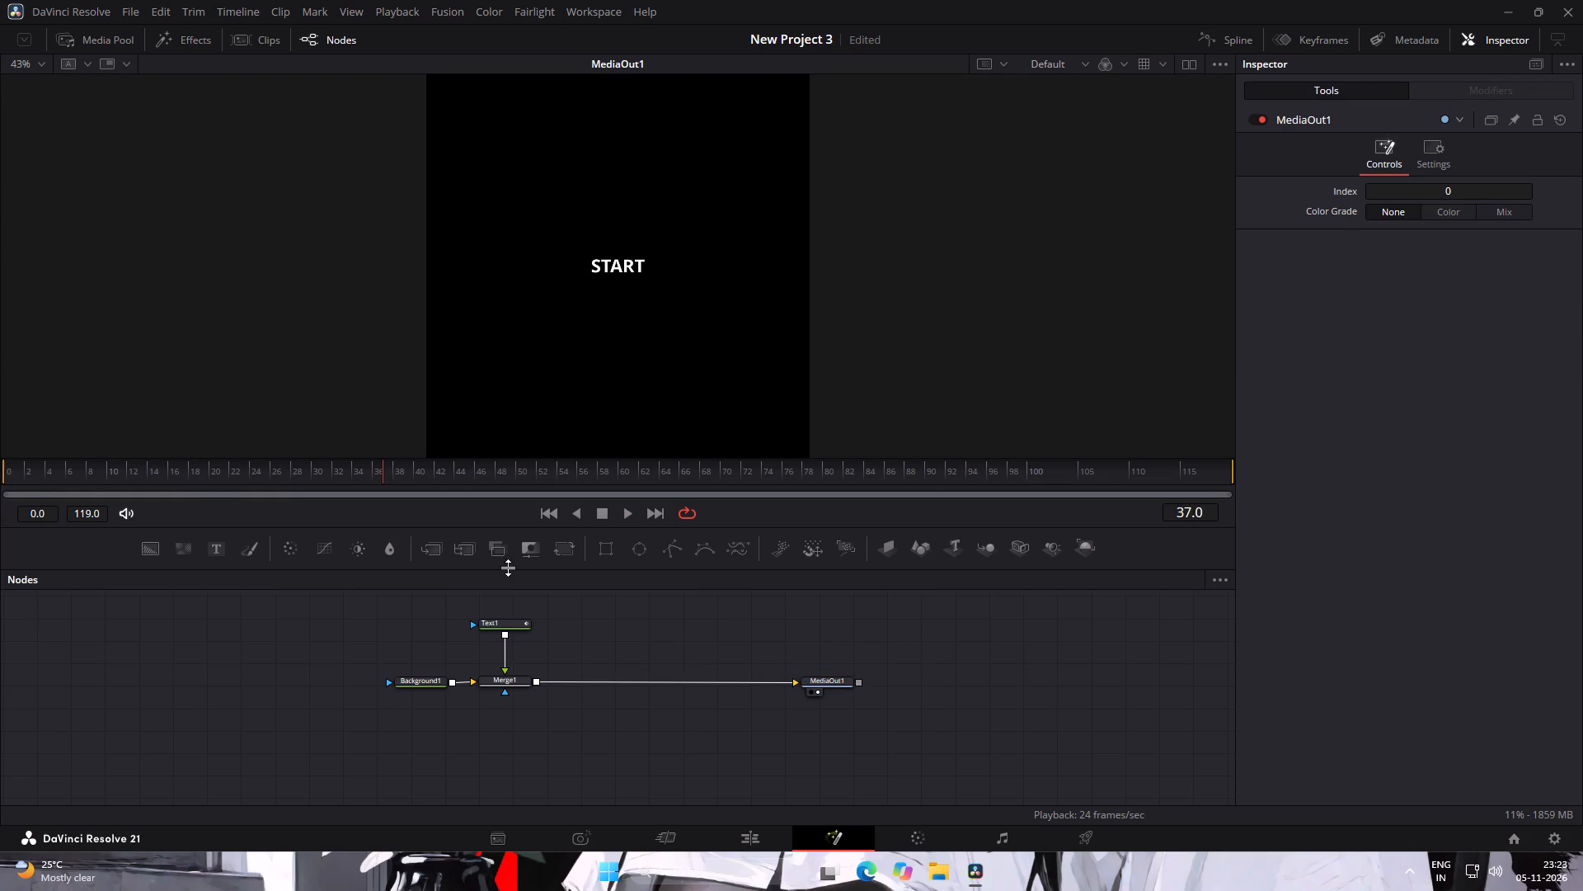
# Delete the Follower1 modifier from the Text1 node, keeping its Path1 modifier.
pyautogui.doubleClick(506, 621)
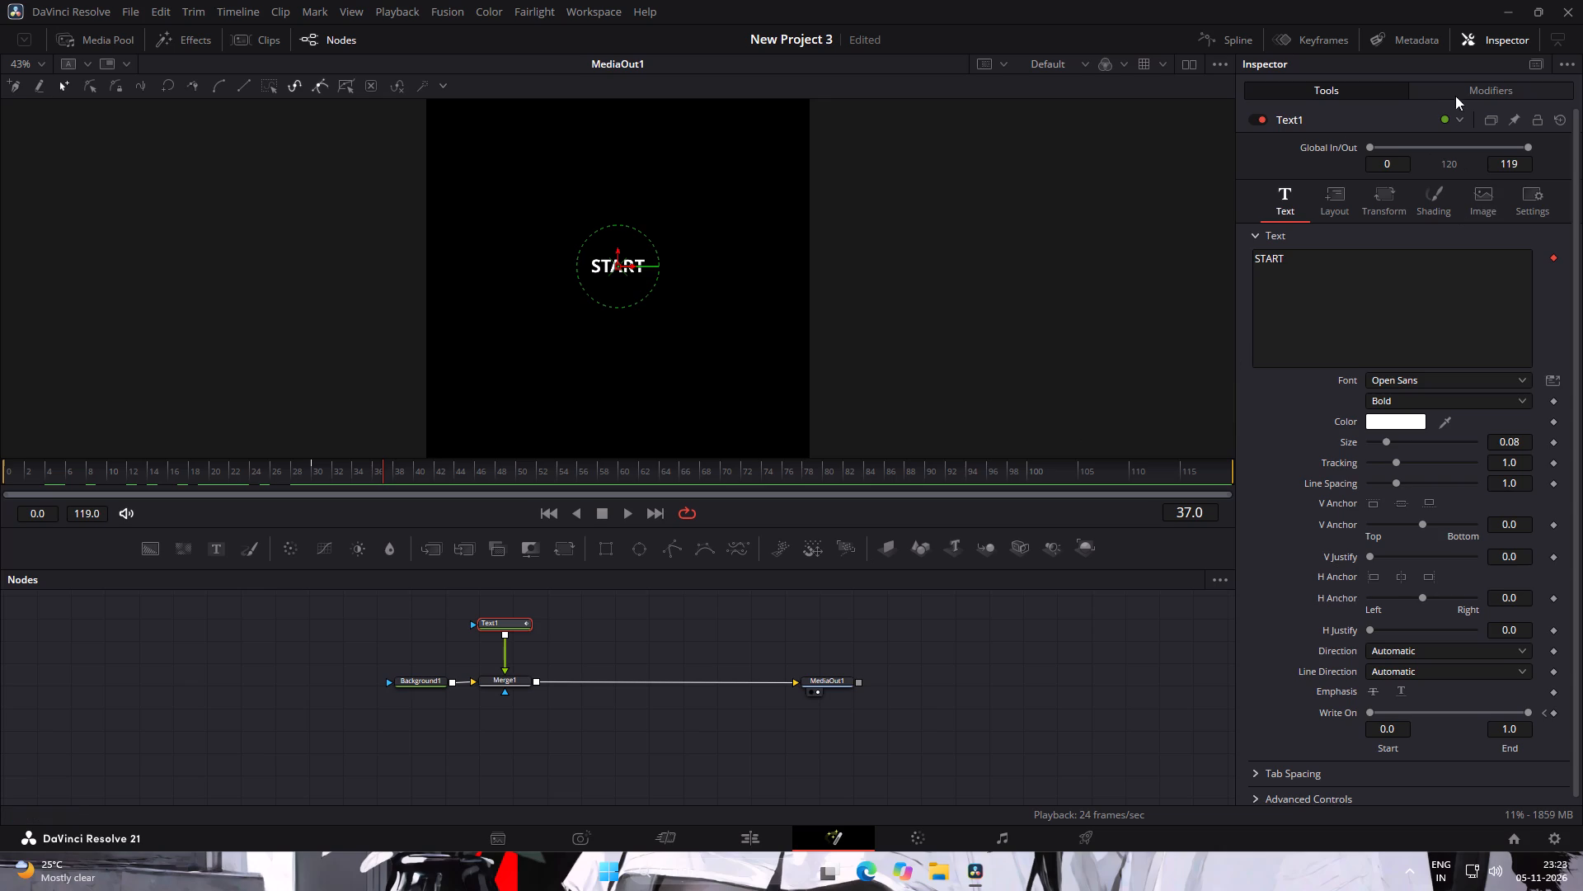
pyautogui.click(1461, 92)
pyautogui.click(1327, 144)
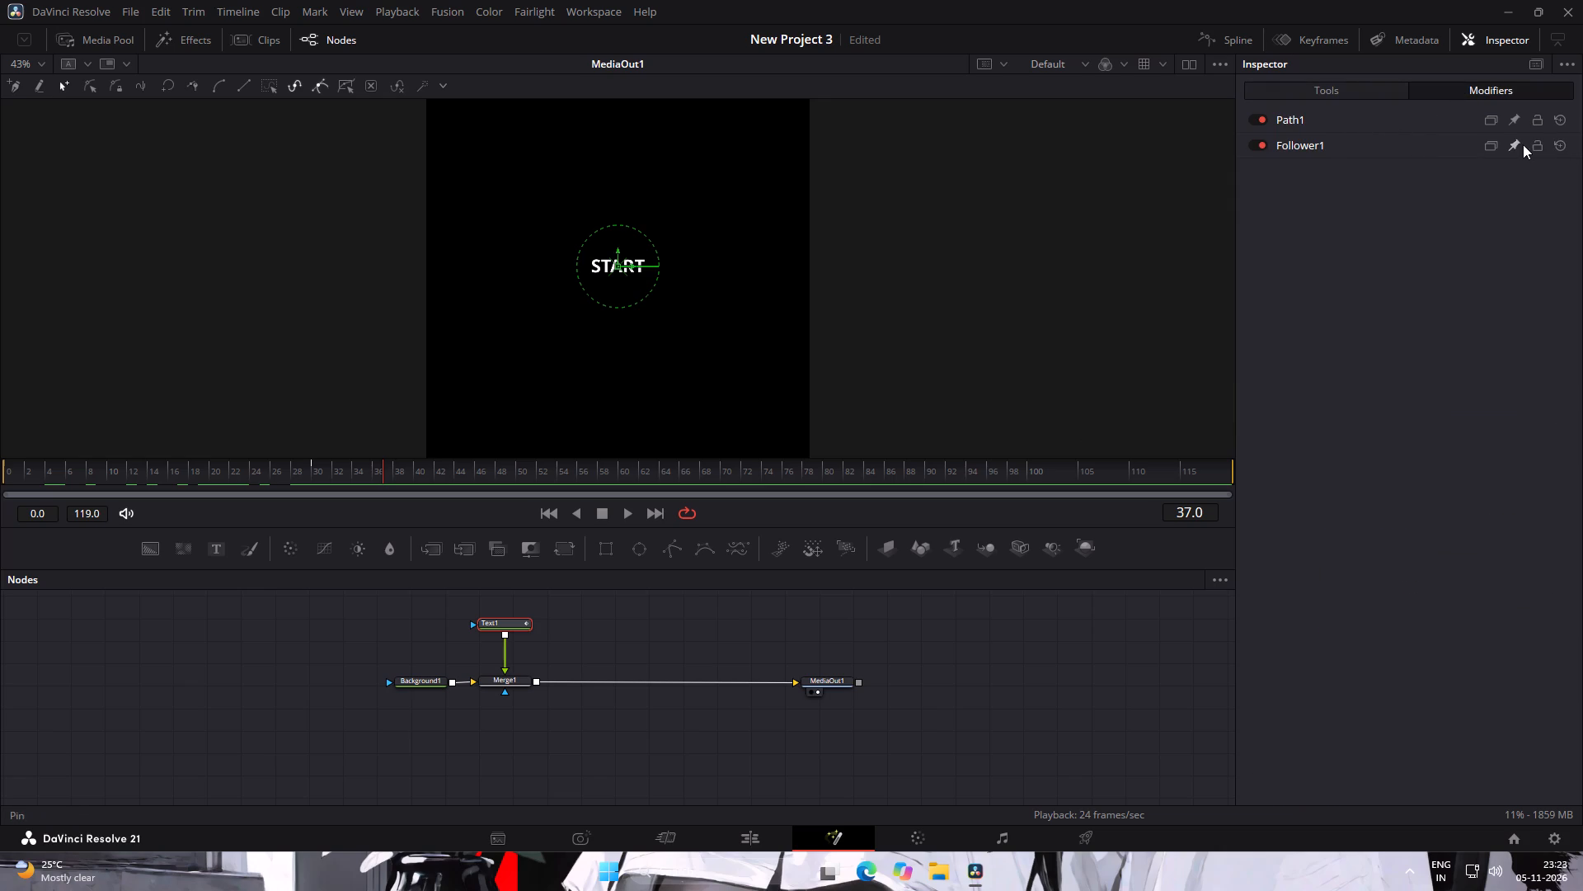
pyautogui.click(1442, 144)
pyautogui.rightClick(1442, 144)
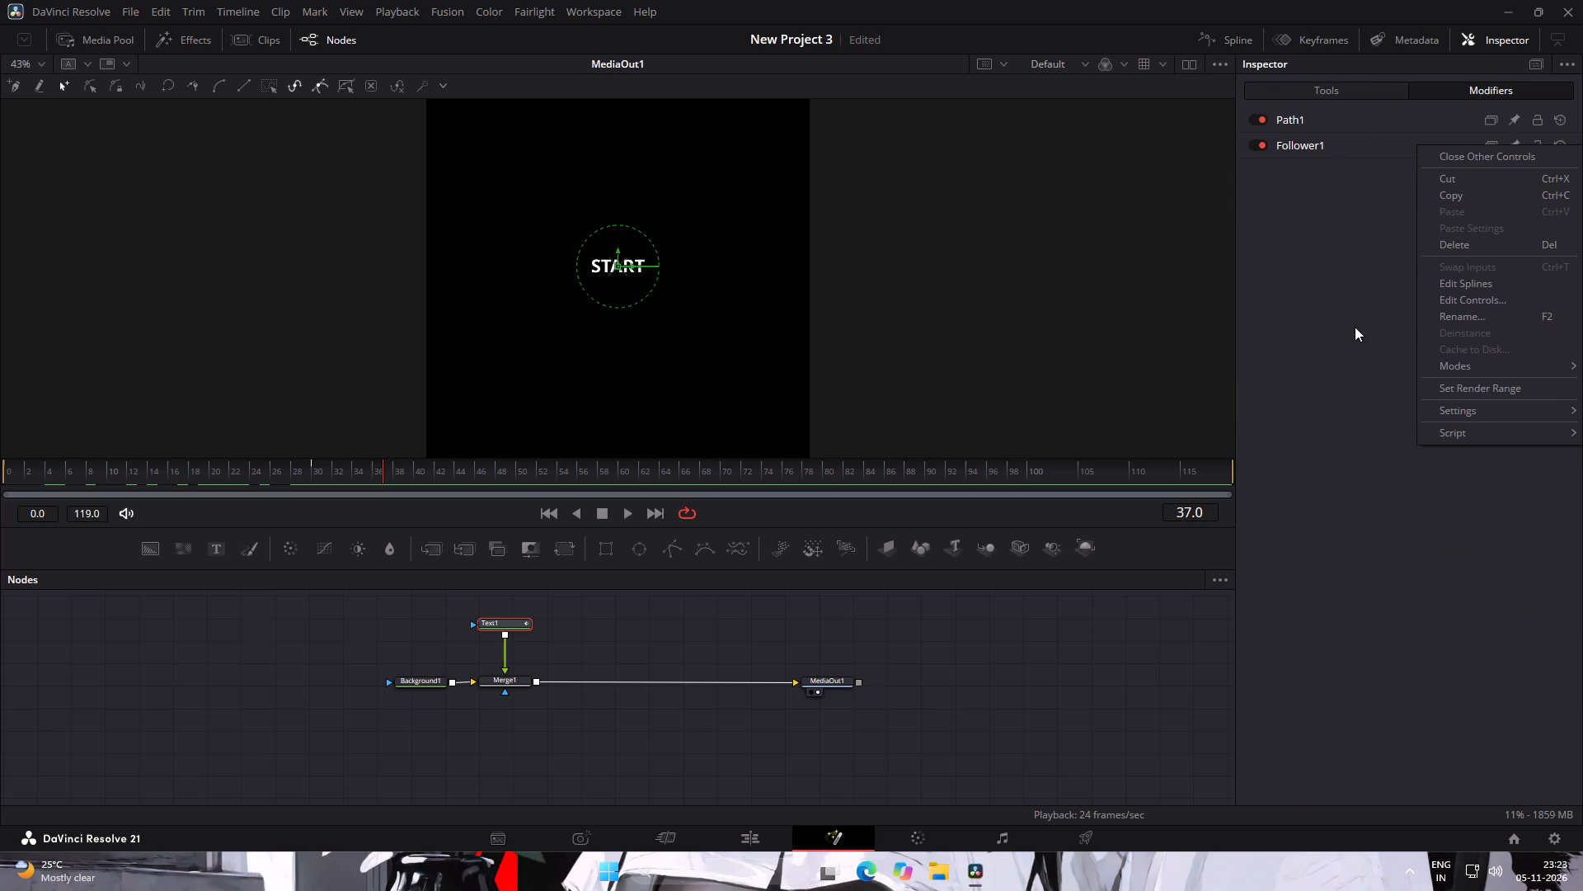
pyautogui.click(1543, 234)
pyautogui.click(1533, 246)
pyautogui.click(1351, 281)
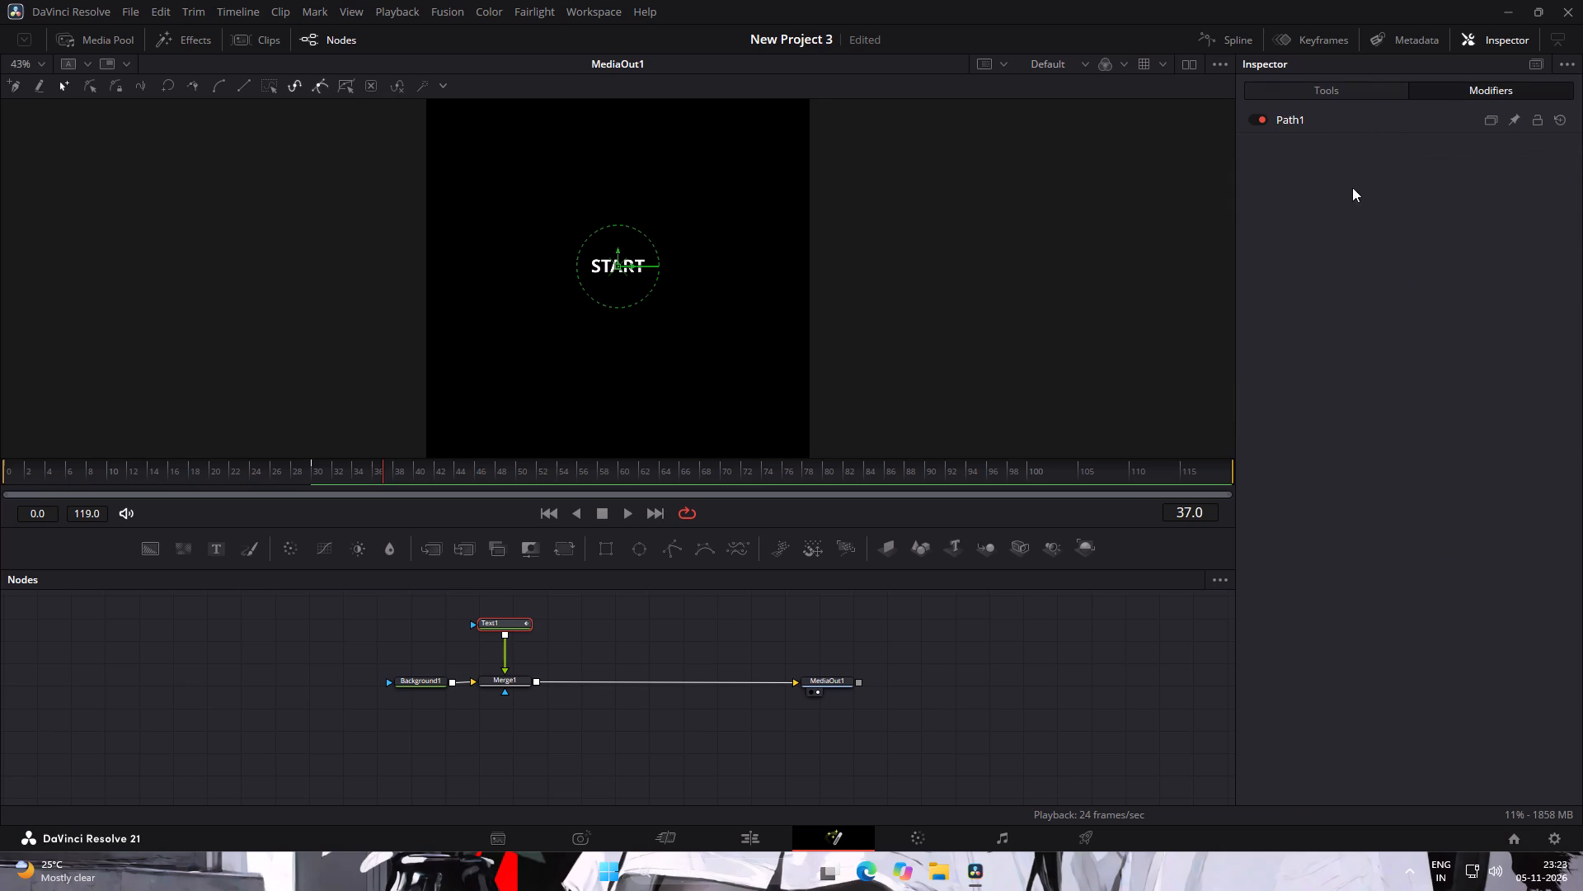
pyautogui.click(1006, 300)
# Play back the START animation from frame 0 and stop at frame 29 to check it without the Follower.
pyautogui.moveTo(1190, 477); pyautogui.dragTo(12, 511)
pyautogui.click(619, 519)
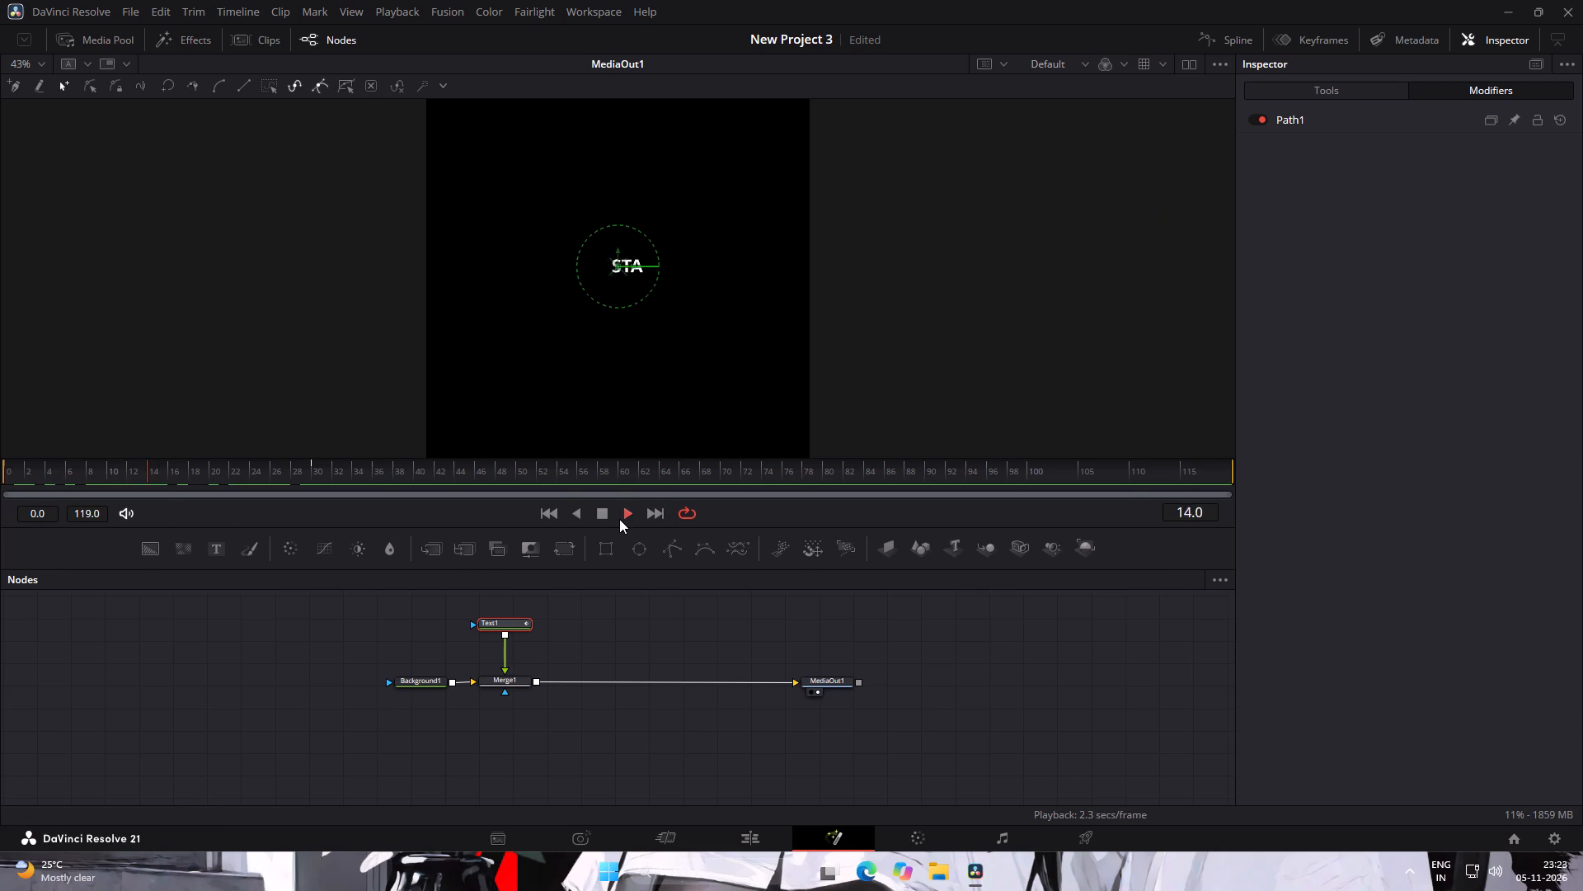
pyautogui.click(597, 514)
pyautogui.click(952, 658)
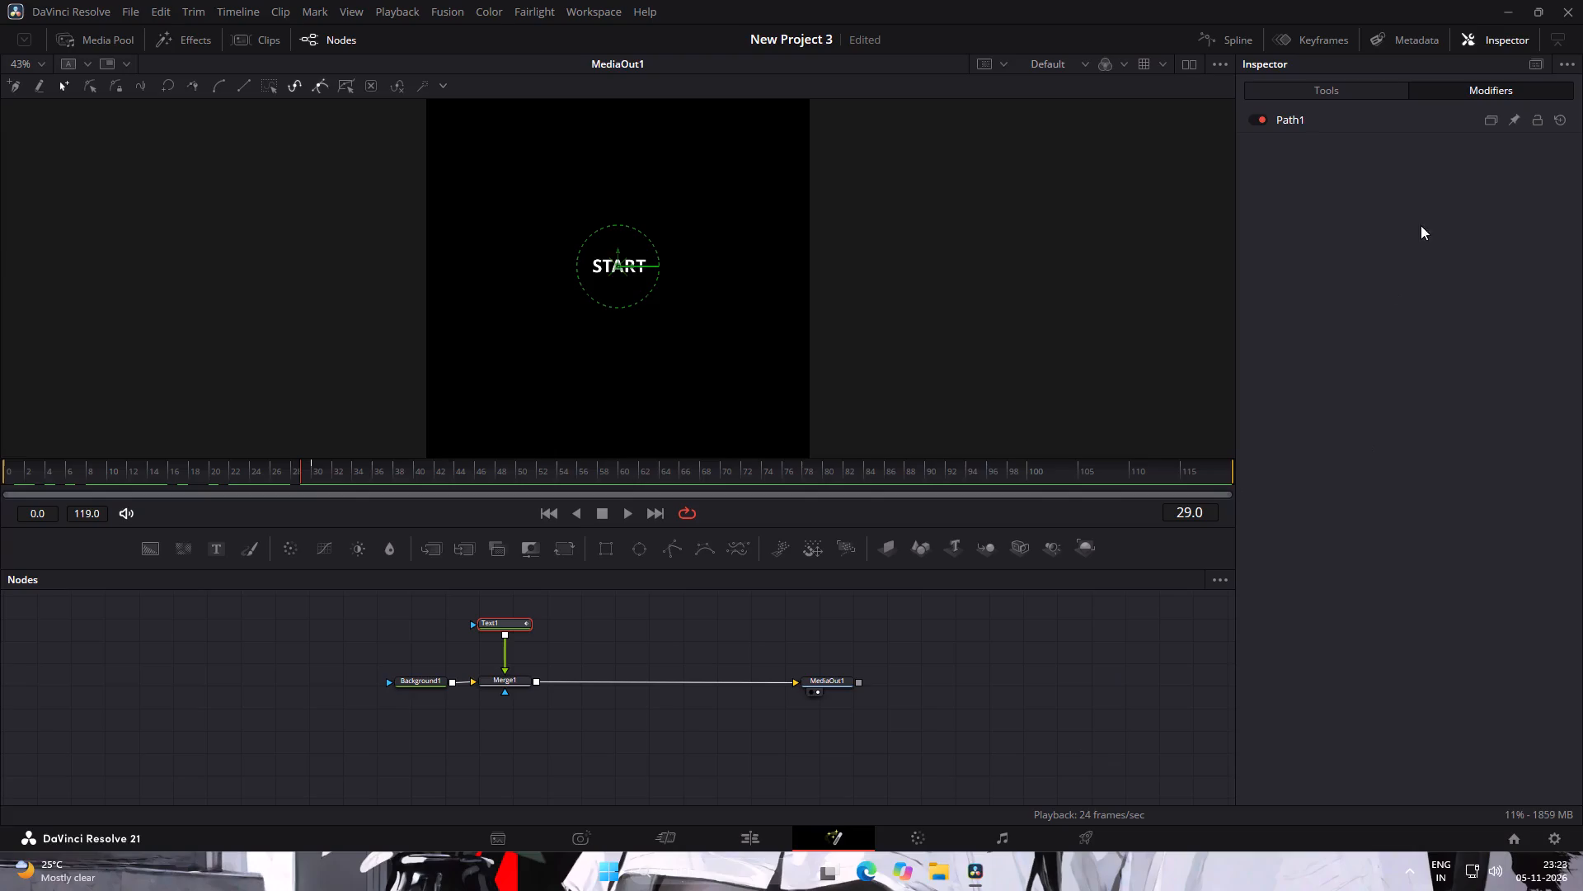
# Switch to Google Chrome, search for tutedude in a new tab and open the Tutedude website.
pyautogui.click(1514, 0)
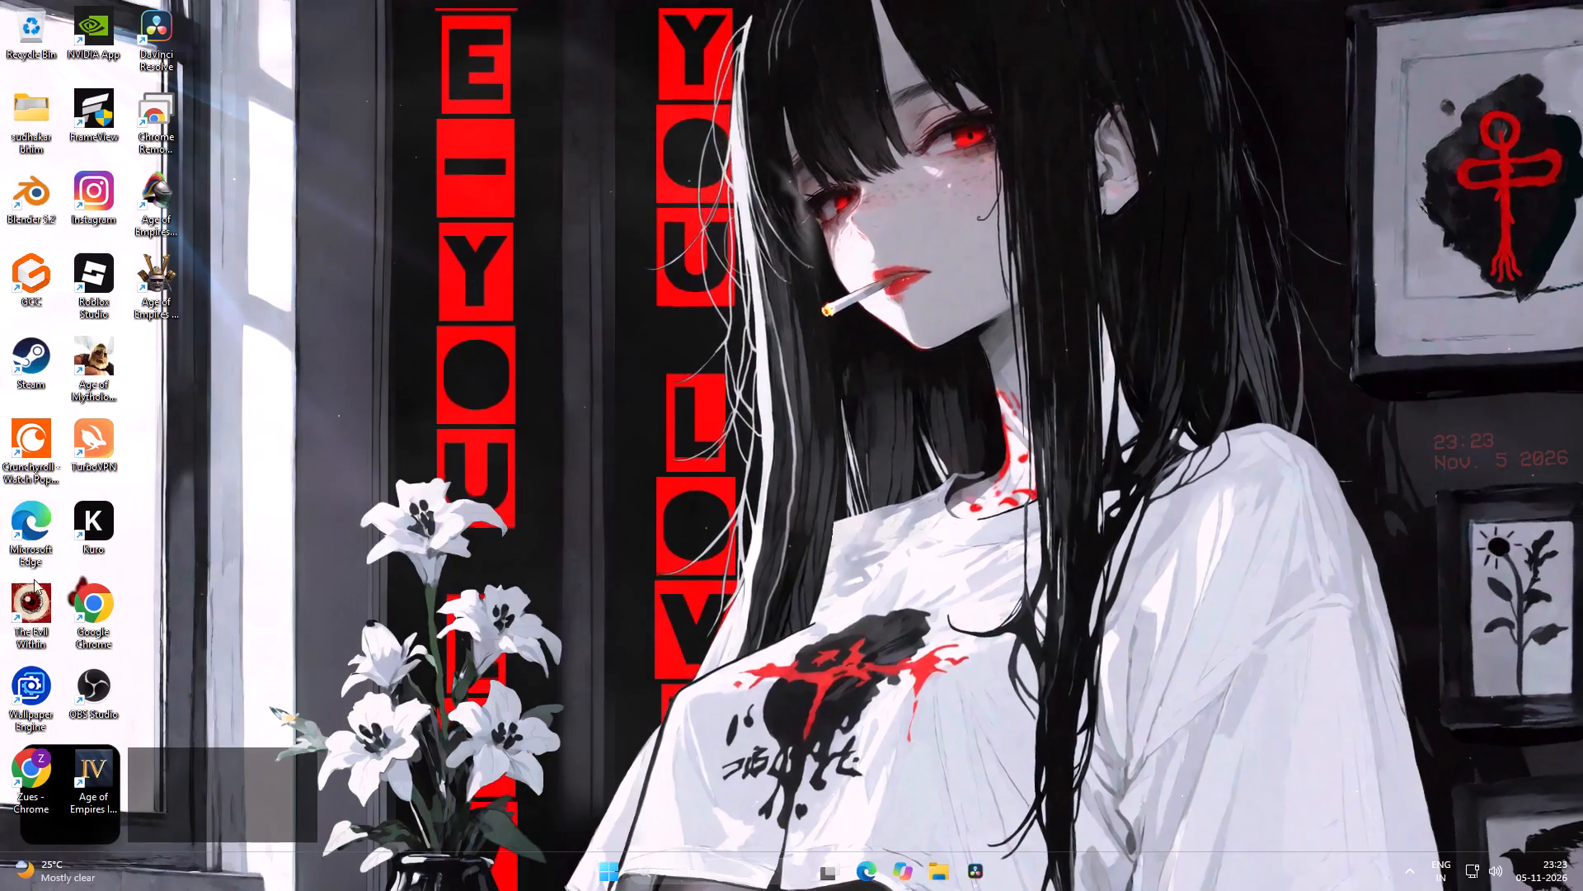
pyautogui.doubleClick(26, 761)
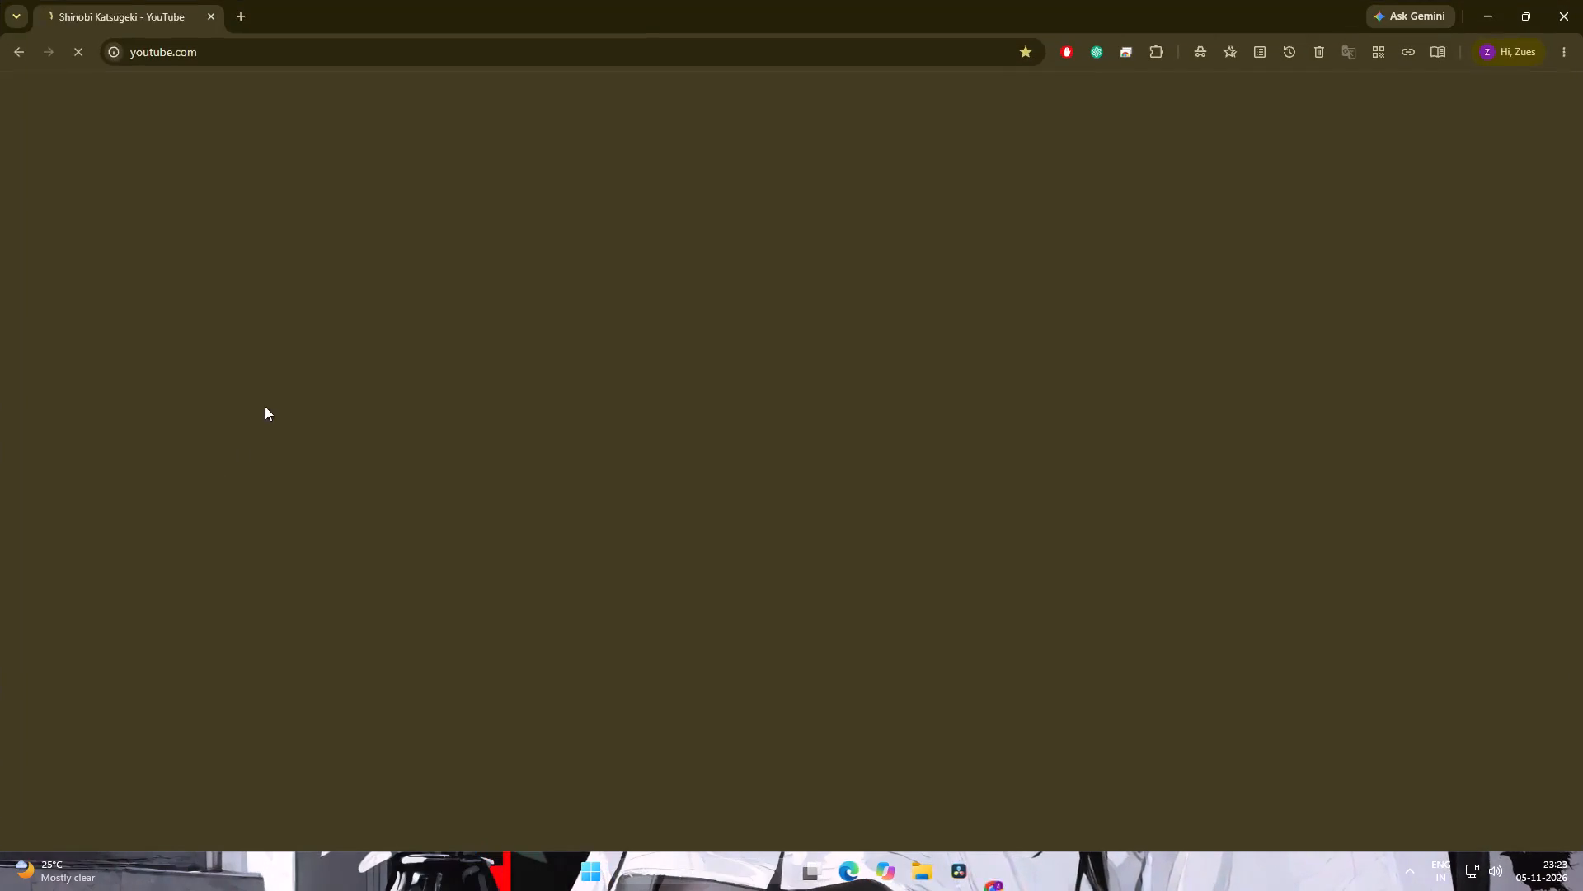
pyautogui.click(239, 8)
pyautogui.click(559, 338)
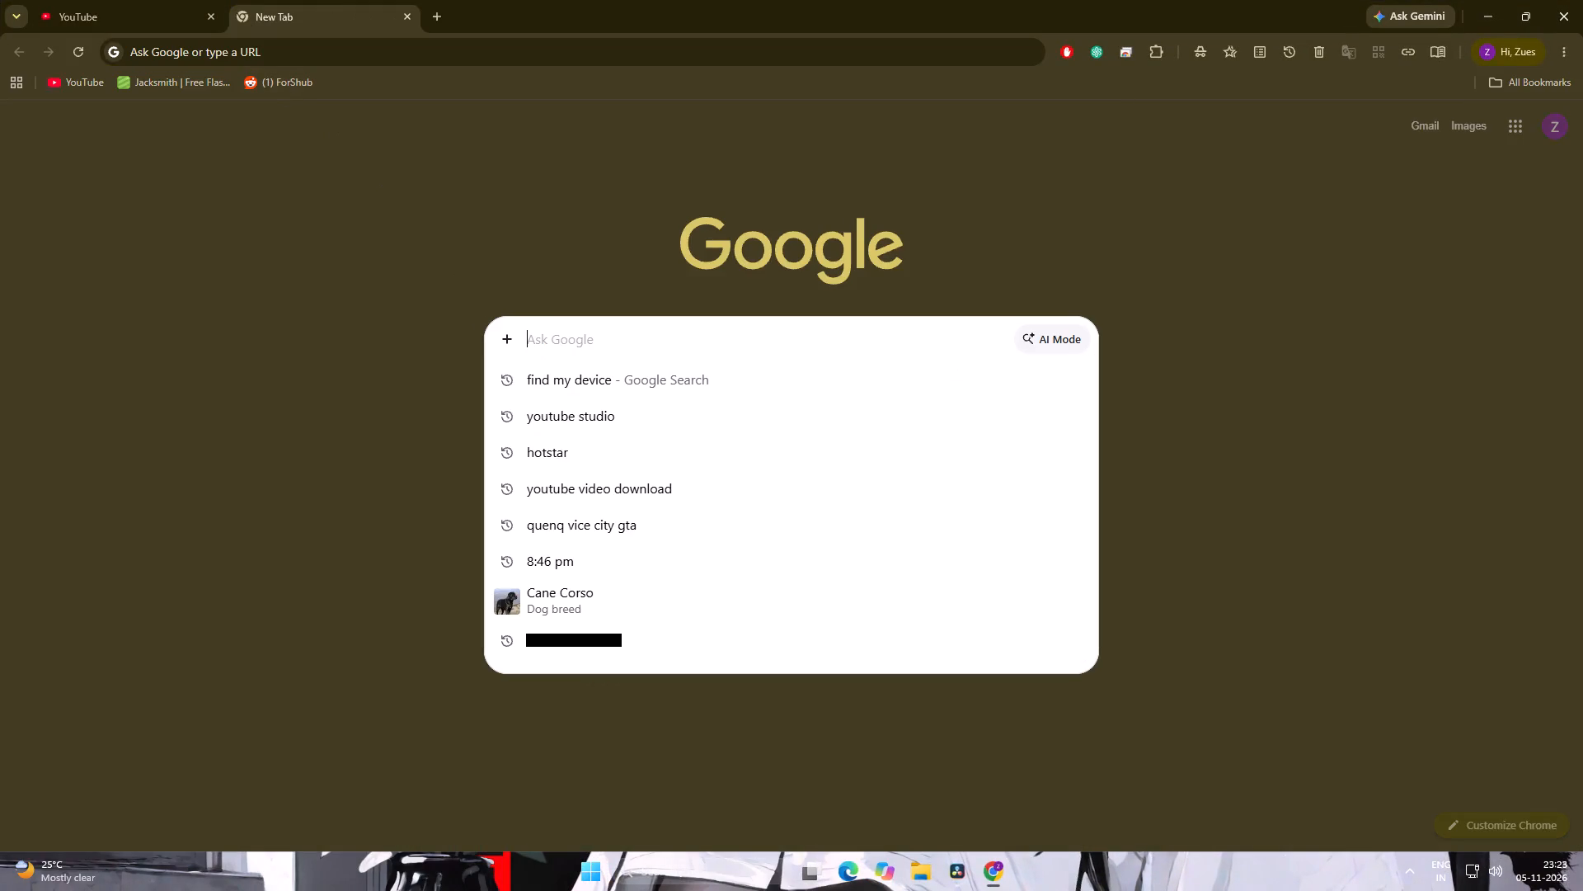
pyautogui.write('TUT')
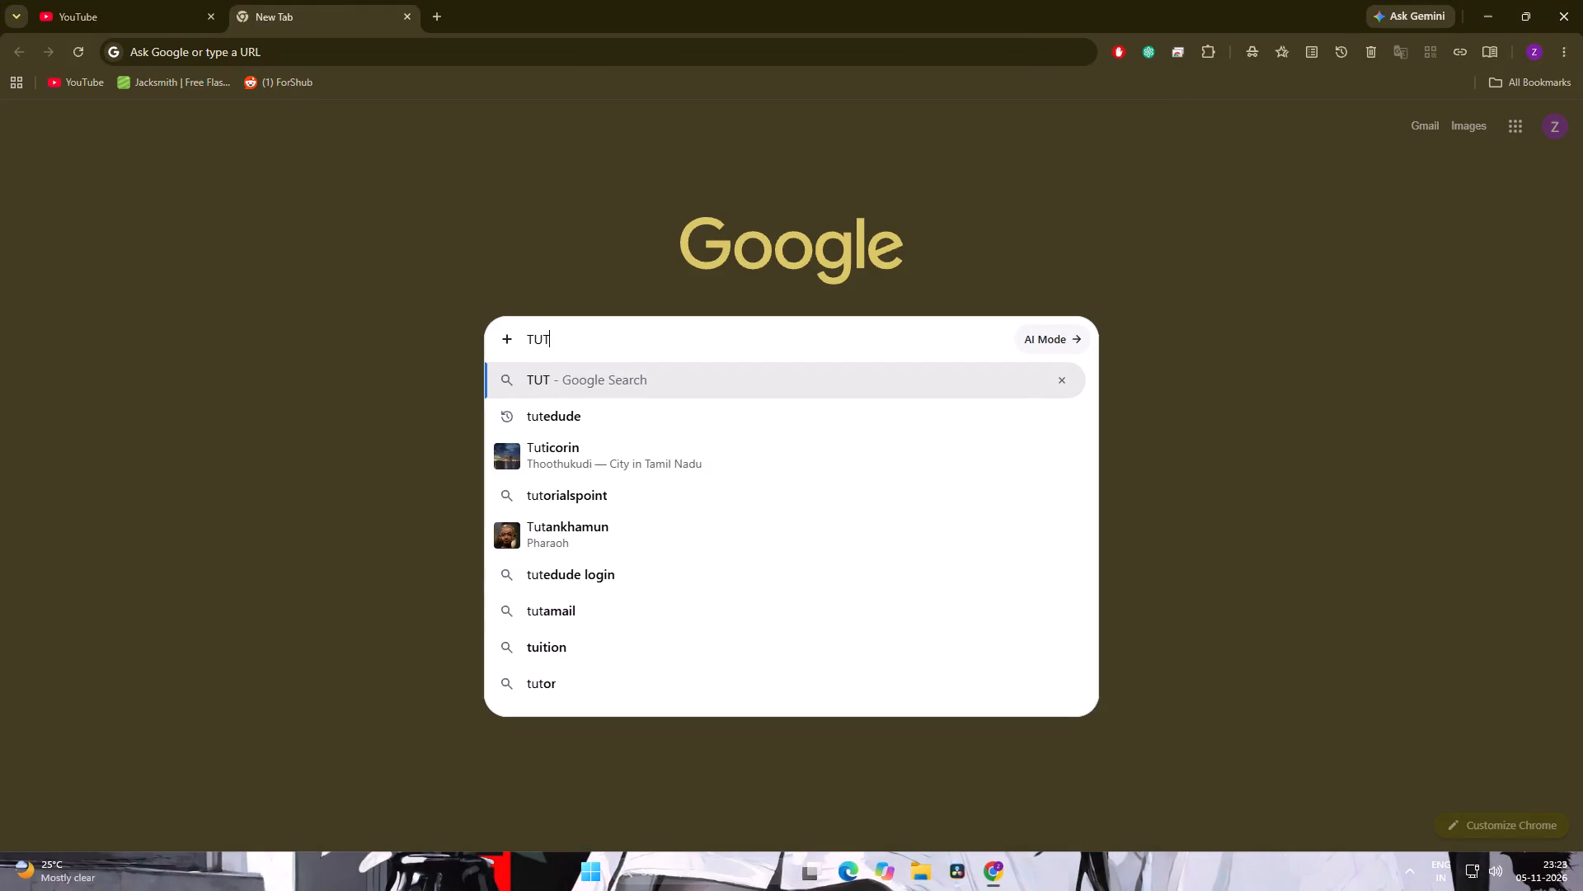
pyautogui.press('e')
pyautogui.click(590, 408)
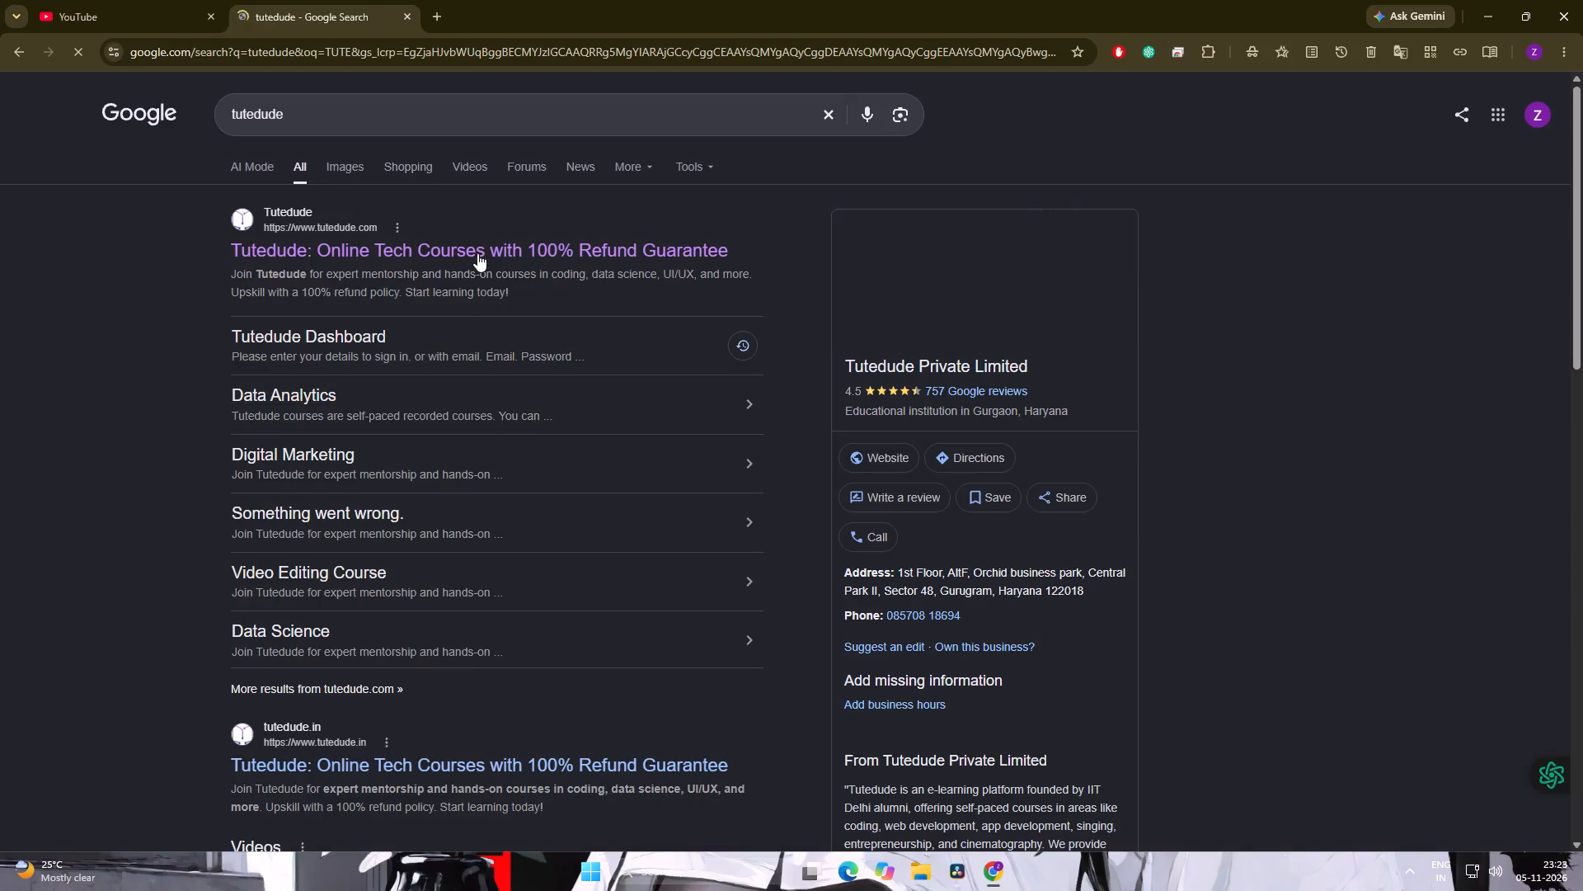
pyautogui.click(477, 253)
# Open the Tutedude dashboard, dismiss the app promotion and resume the DaVinci Resolve course lectures.
pyautogui.click(1327, 87)
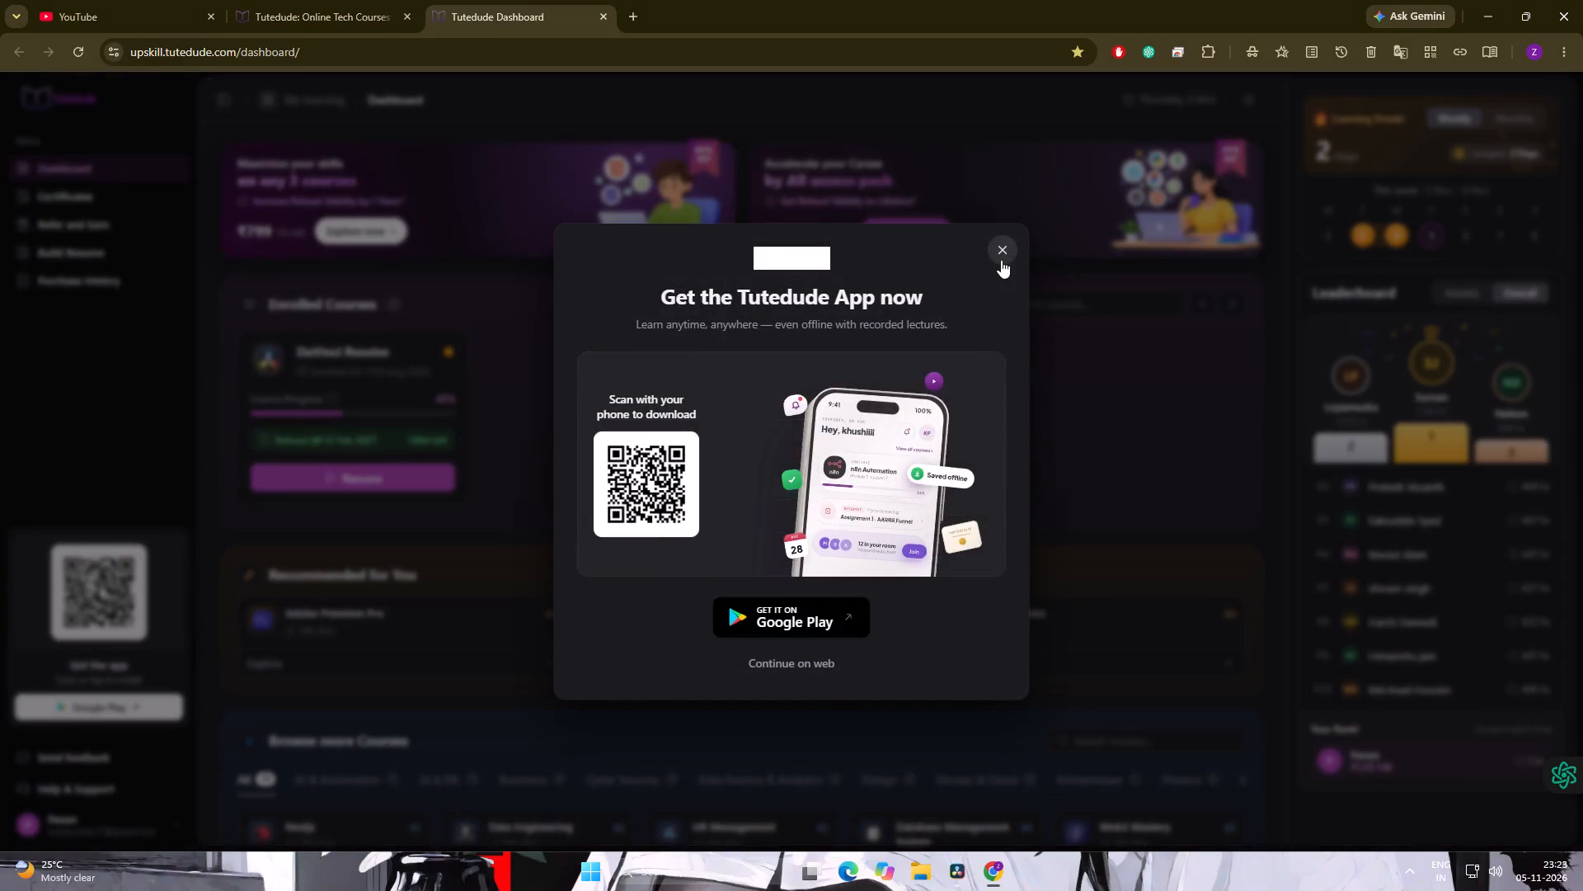
pyautogui.click(998, 260)
pyautogui.click(416, 462)
pyautogui.click(407, 473)
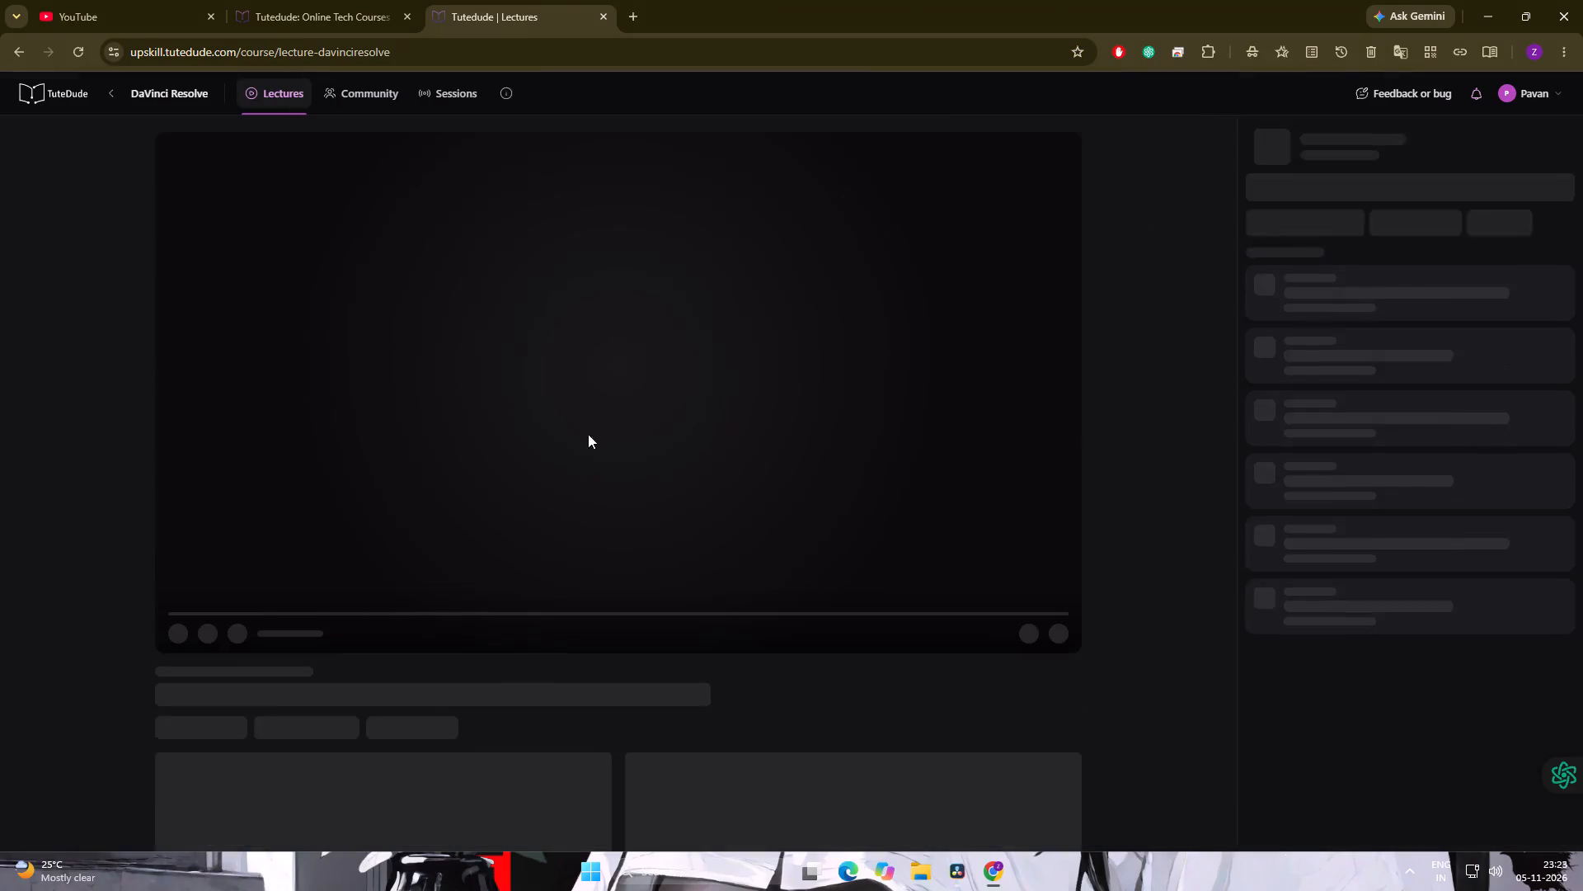
pyautogui.click(653, 366)
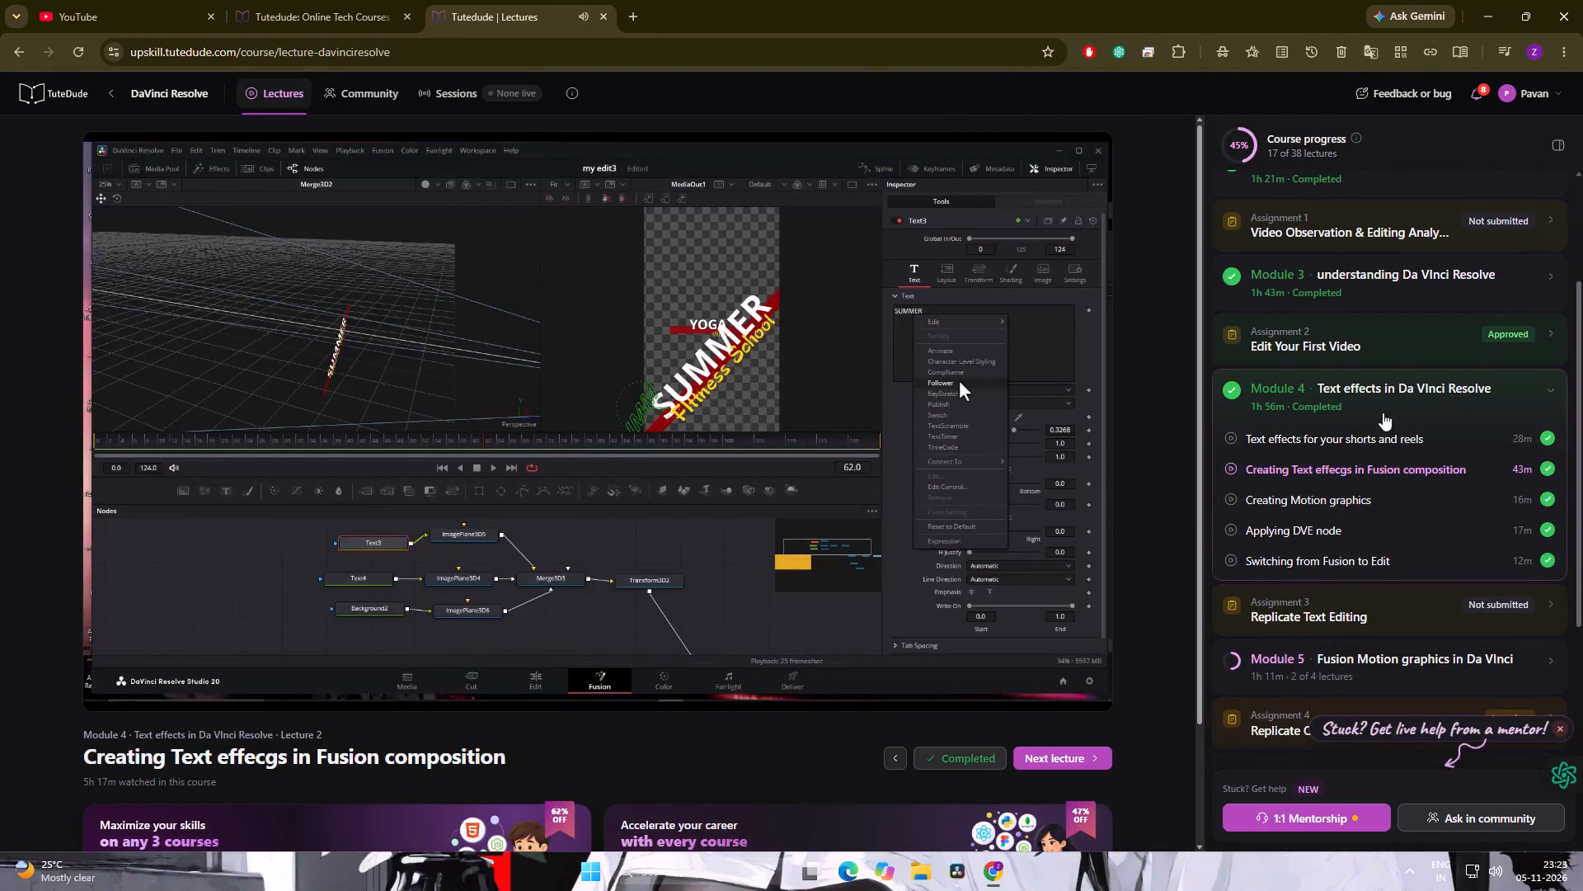
# Pause the lecture video and open the brief of Assignment 3, Replicate Text Editing.
pyautogui.scroll(-1, 1349, 593)
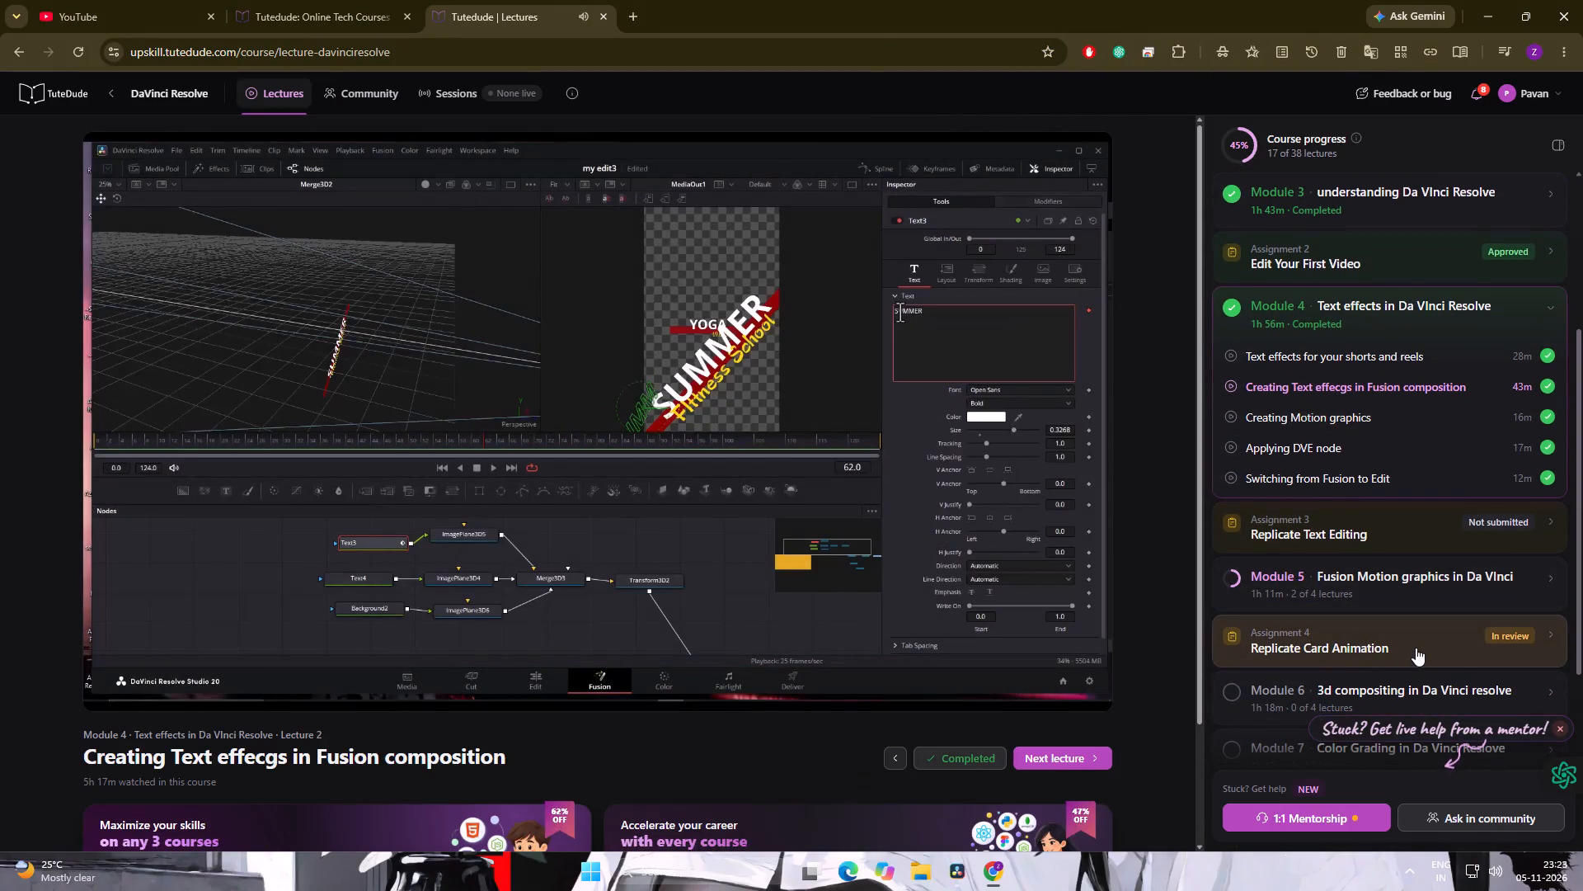
pyautogui.click(702, 496)
pyautogui.click(1516, 534)
pyautogui.click(1337, 575)
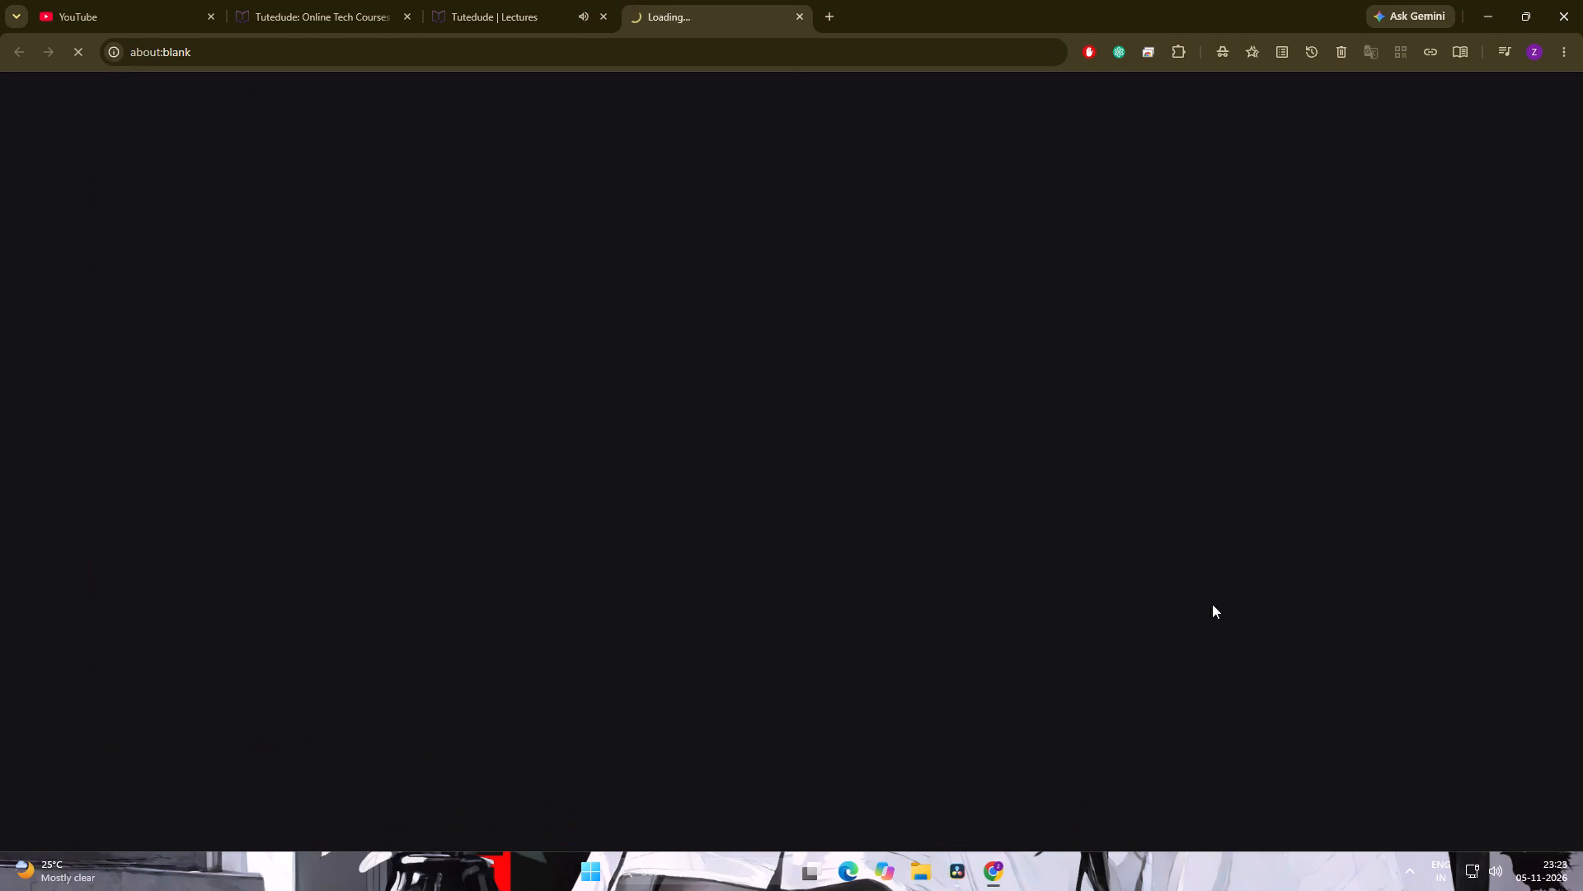
# Read the assignment brief's objective, tasks and submission guidelines.
pyautogui.scroll(-4, 721, 584)
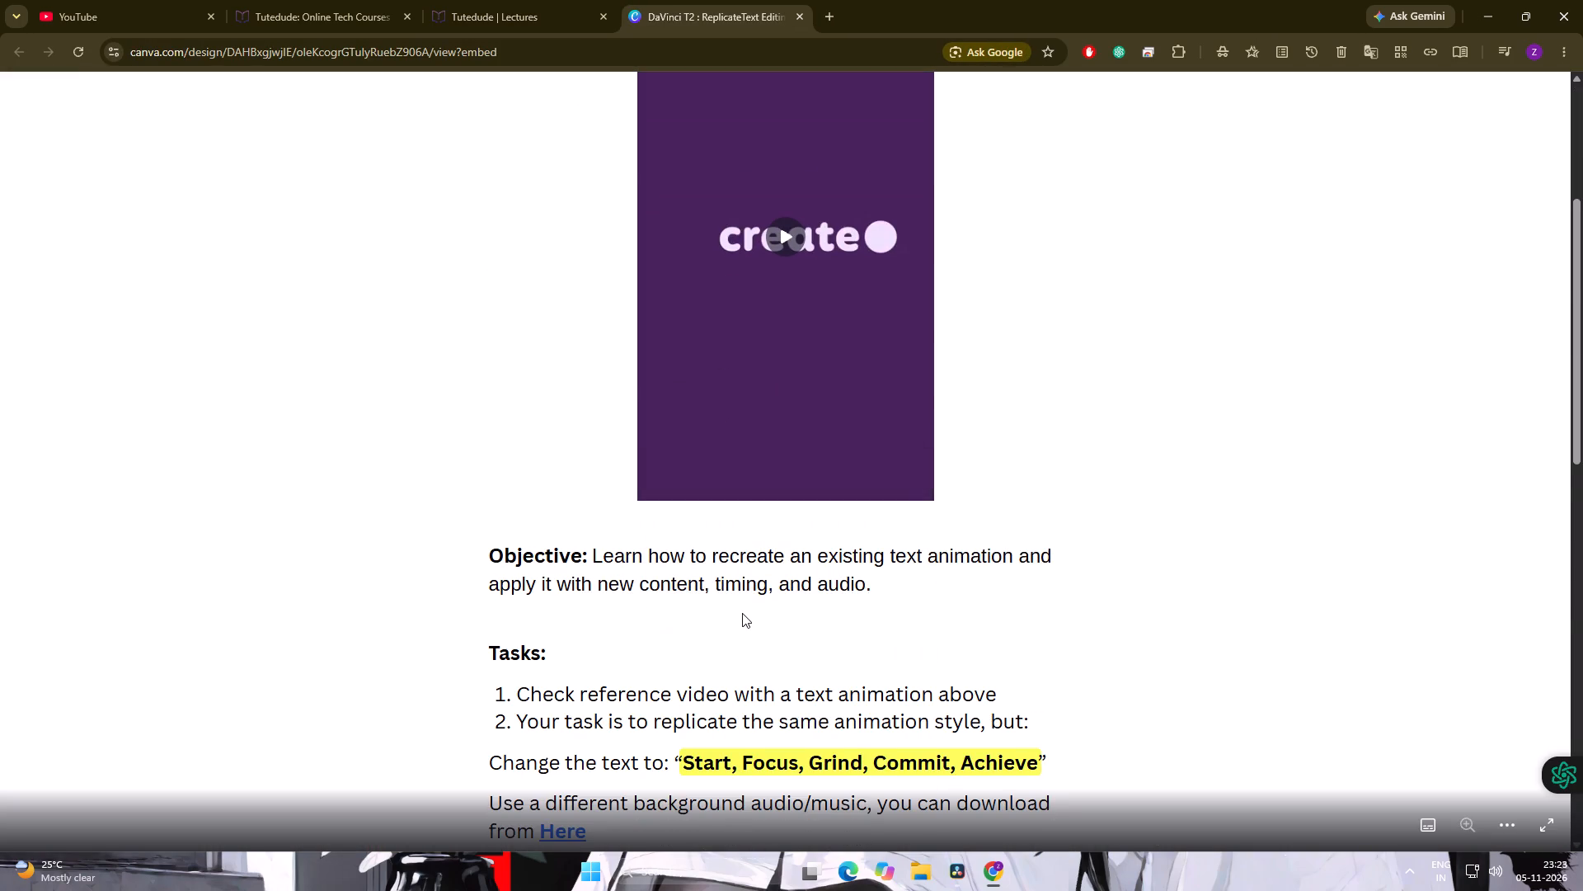
pyautogui.scroll(-2, 742, 613)
pyautogui.scroll(-2, 885, 607)
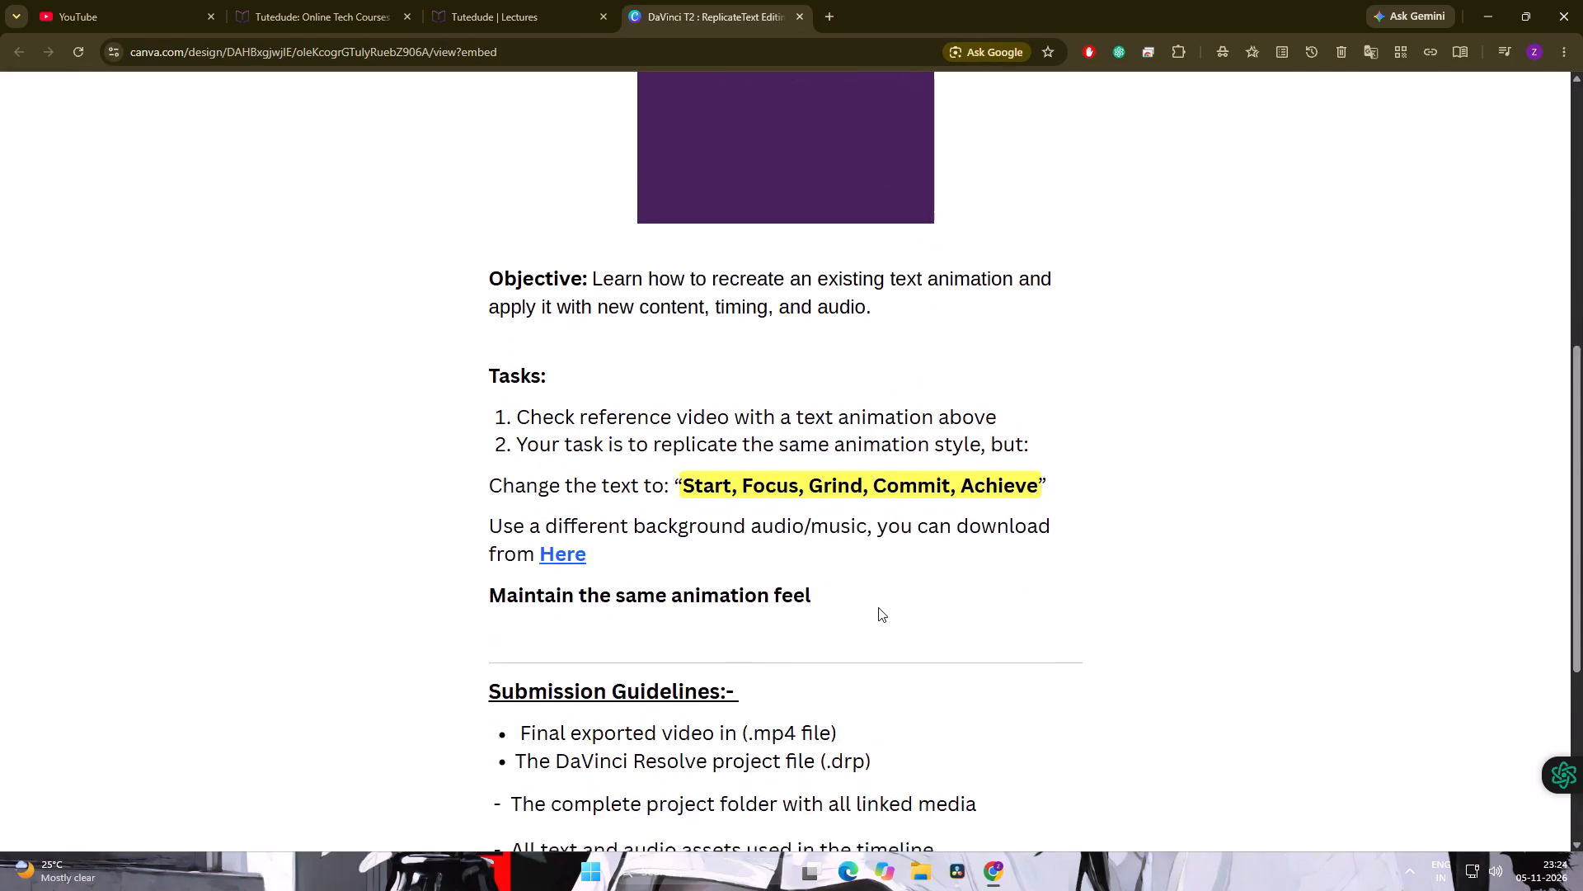
pyautogui.scroll(-1, 878, 607)
pyautogui.scroll(3, 1153, 563)
pyautogui.scroll(1, 801, 266)
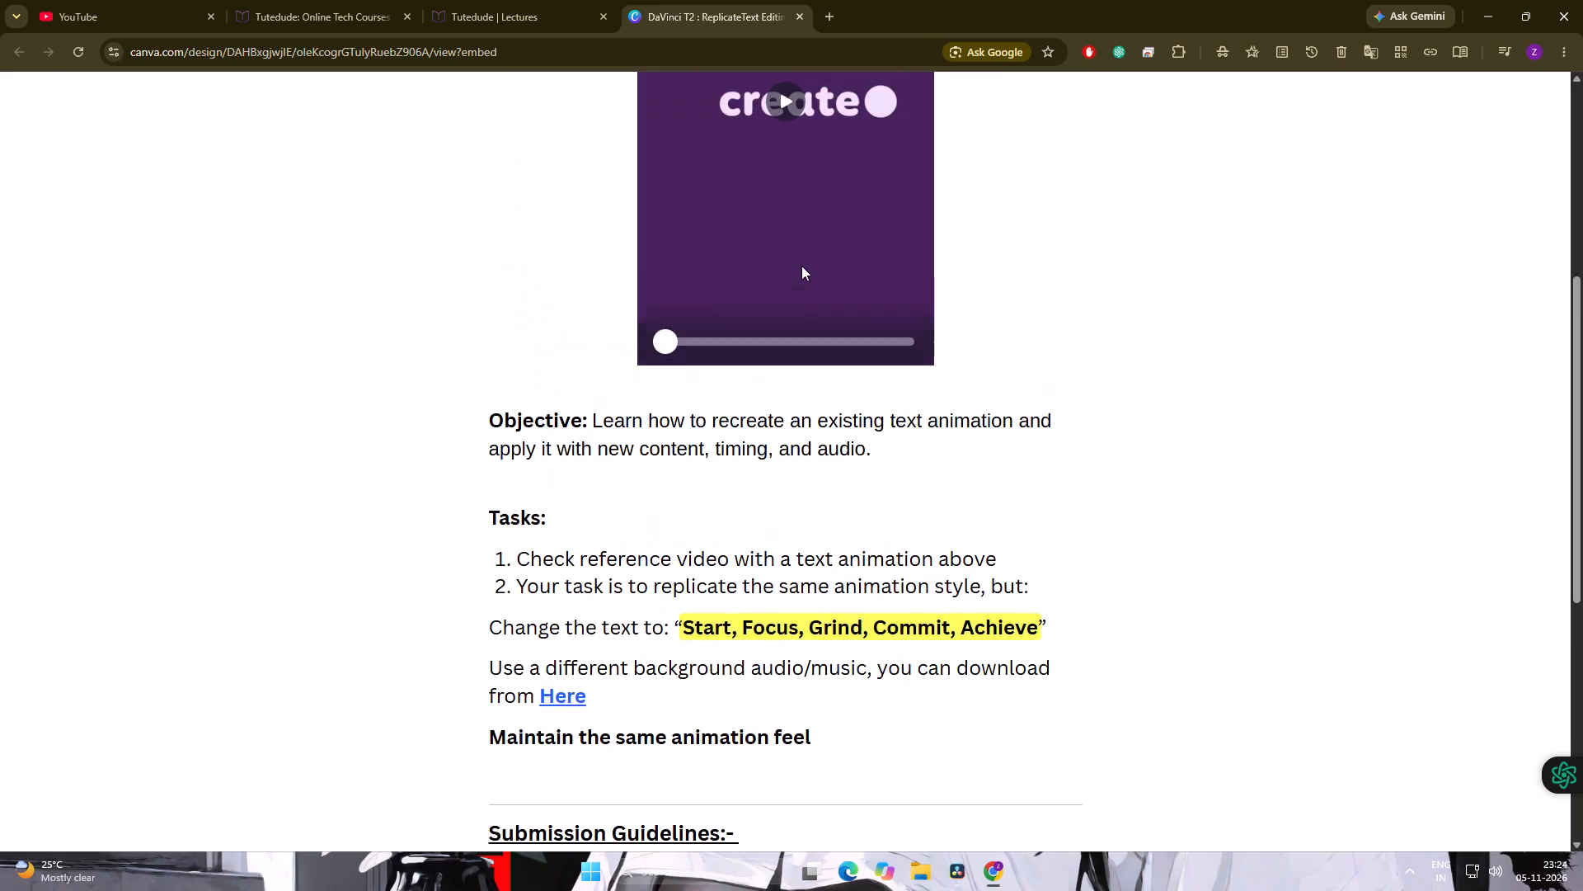
# Play the brief's reference video, then replay its opening and pause while the word "create" is being revealed.
pyautogui.click(785, 152)
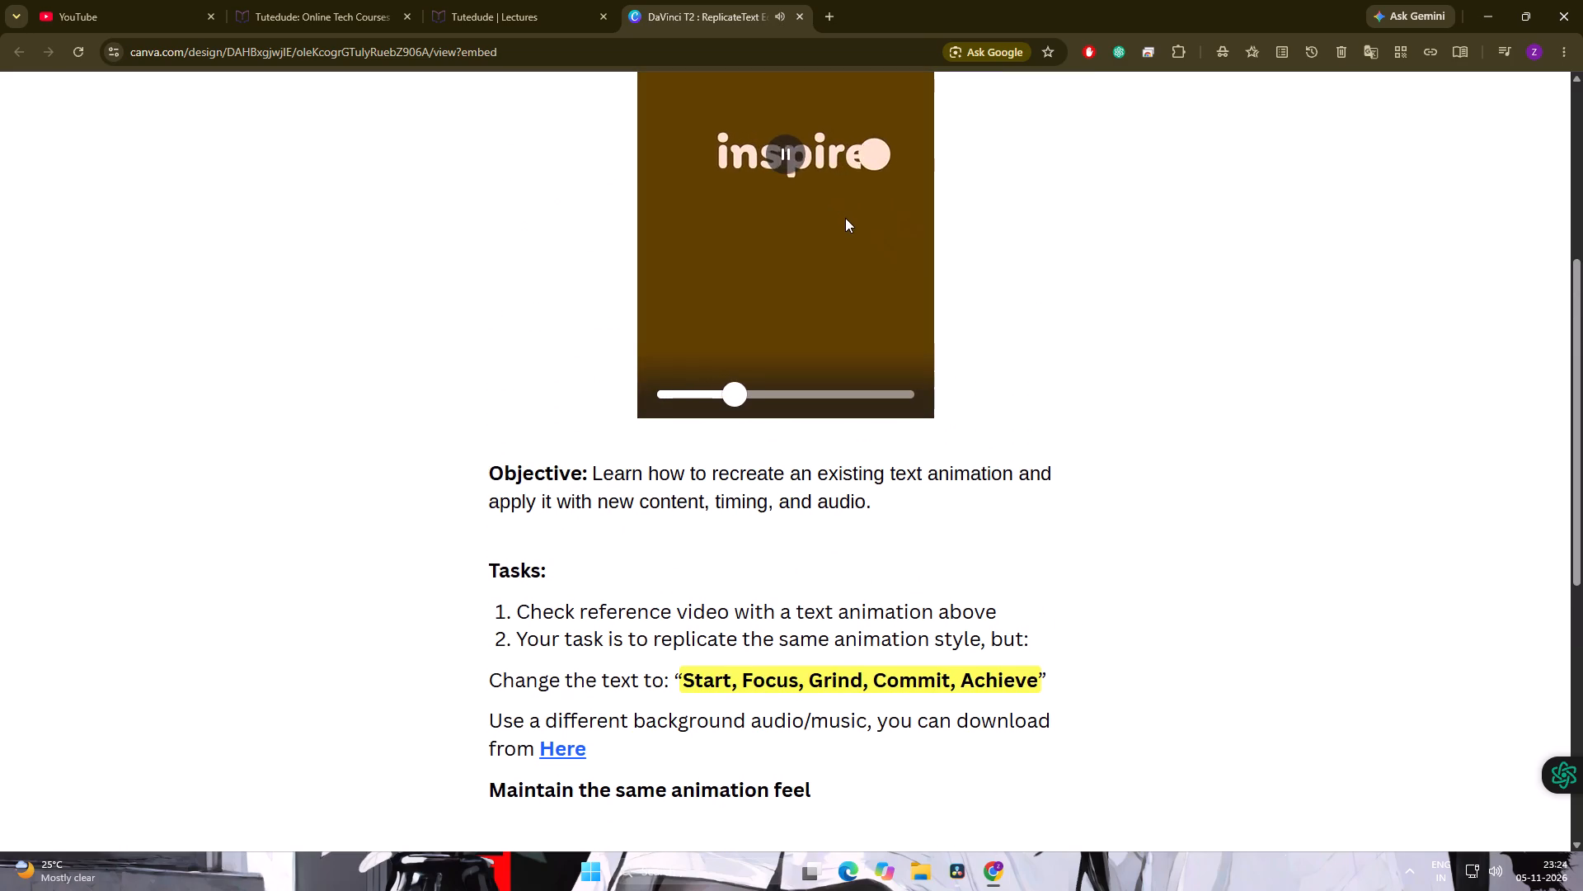
pyautogui.scroll(1, 854, 225)
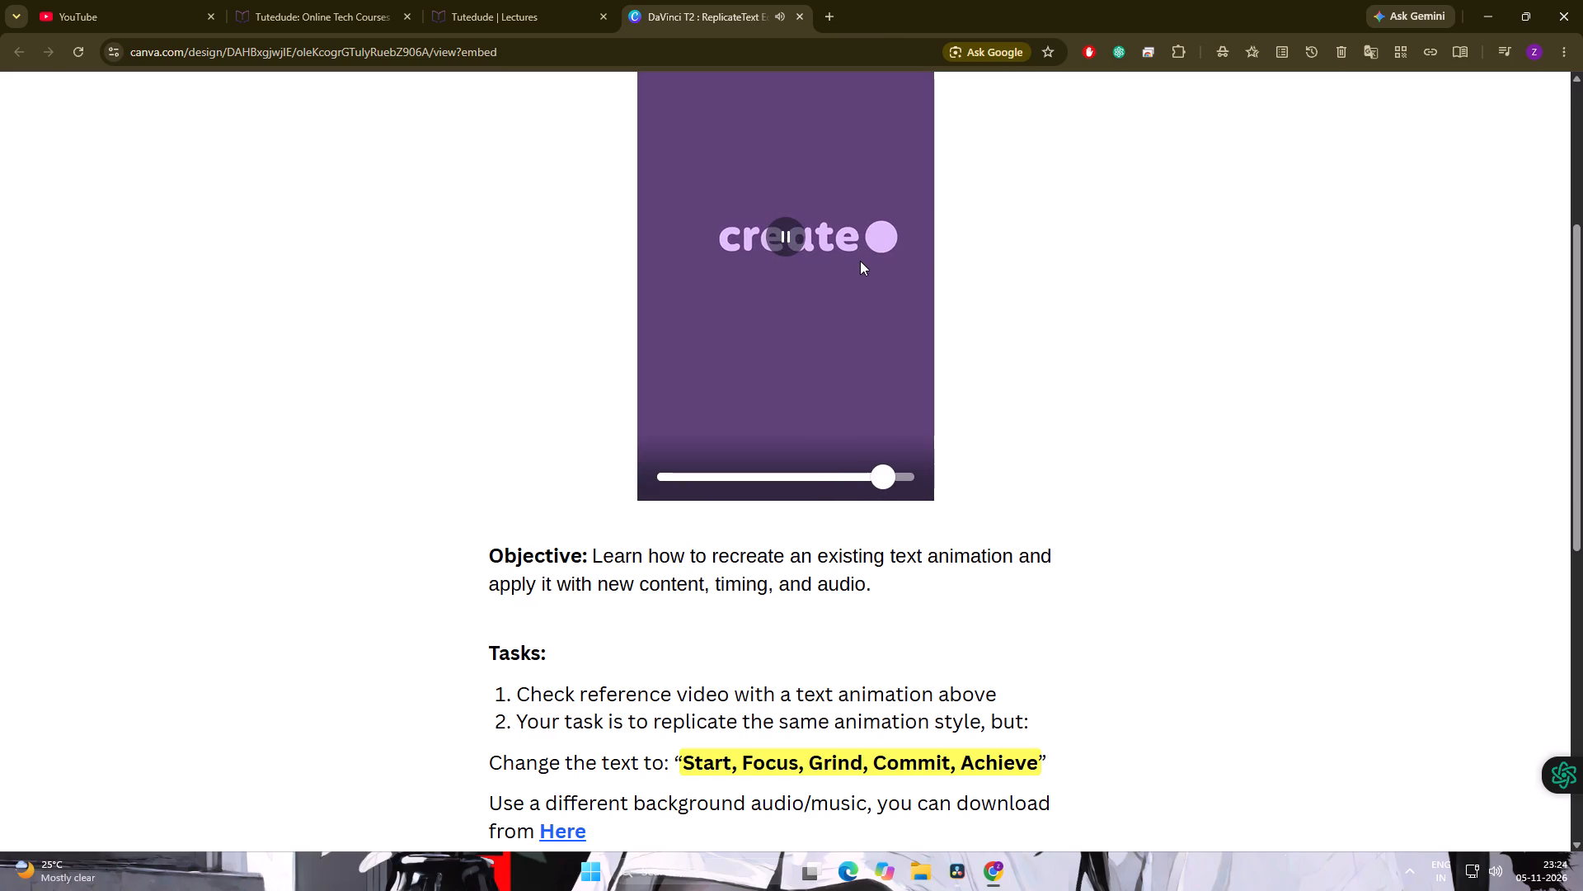
pyautogui.click(1078, 321)
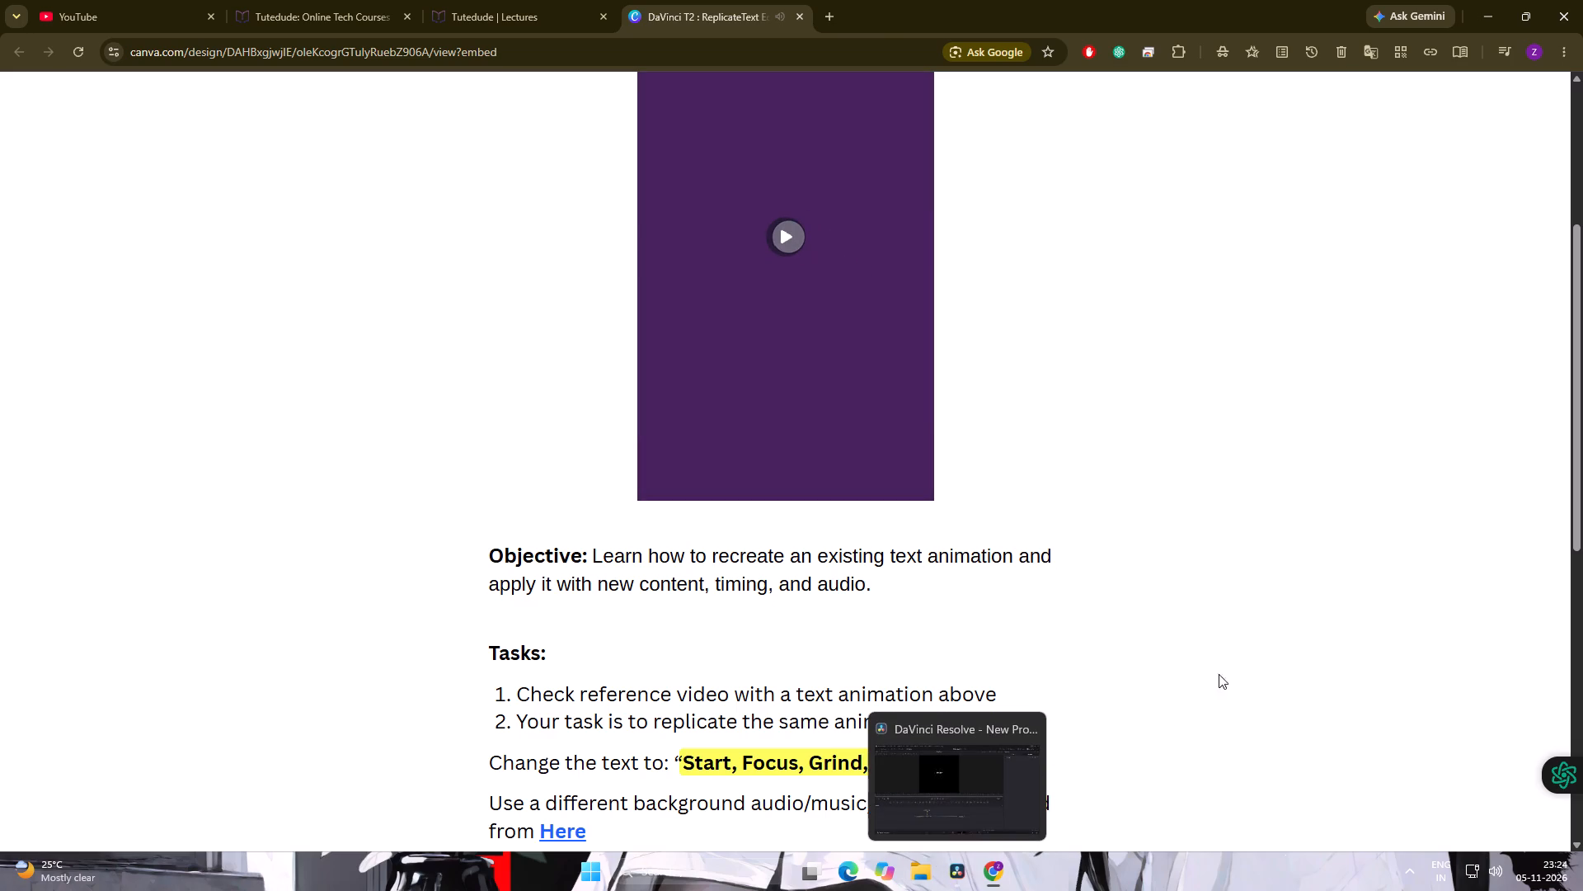
pyautogui.click(798, 252)
pyautogui.click(796, 247)
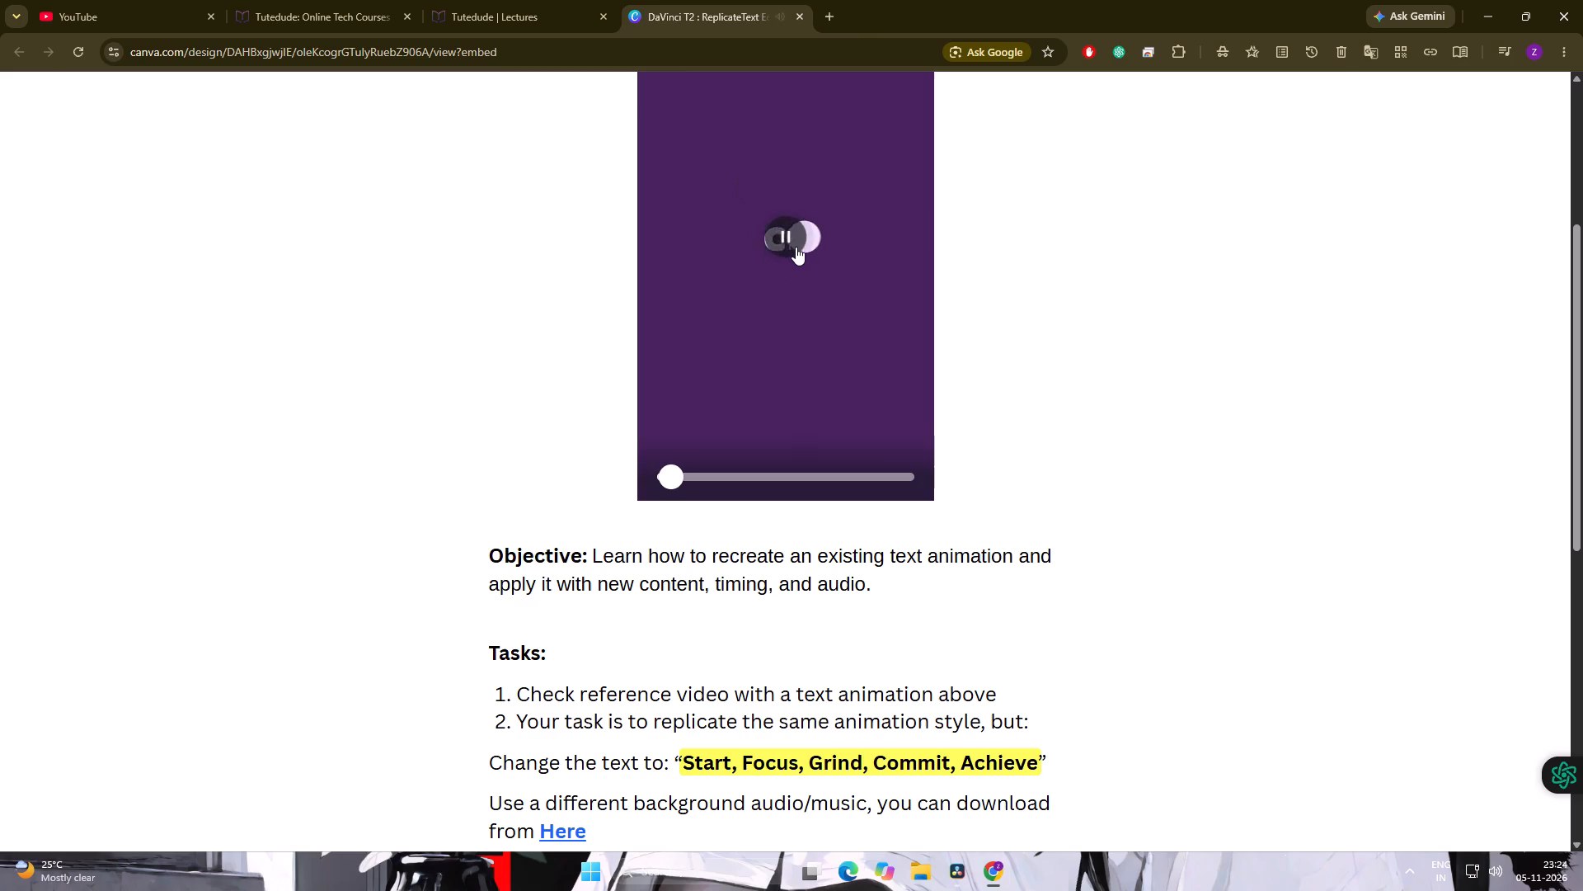
pyautogui.click(796, 247)
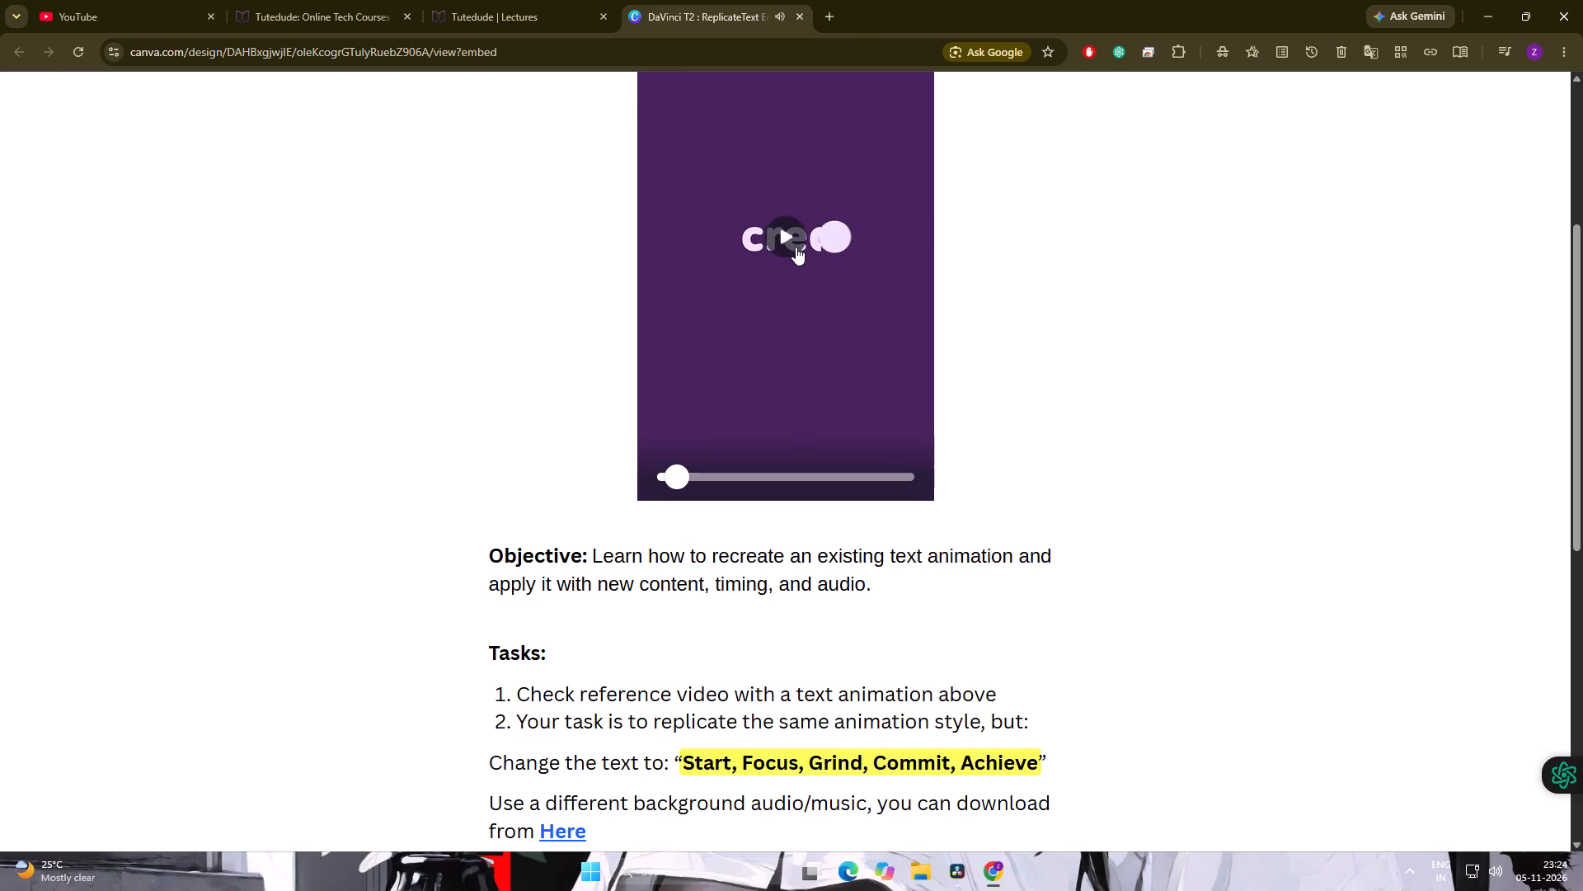
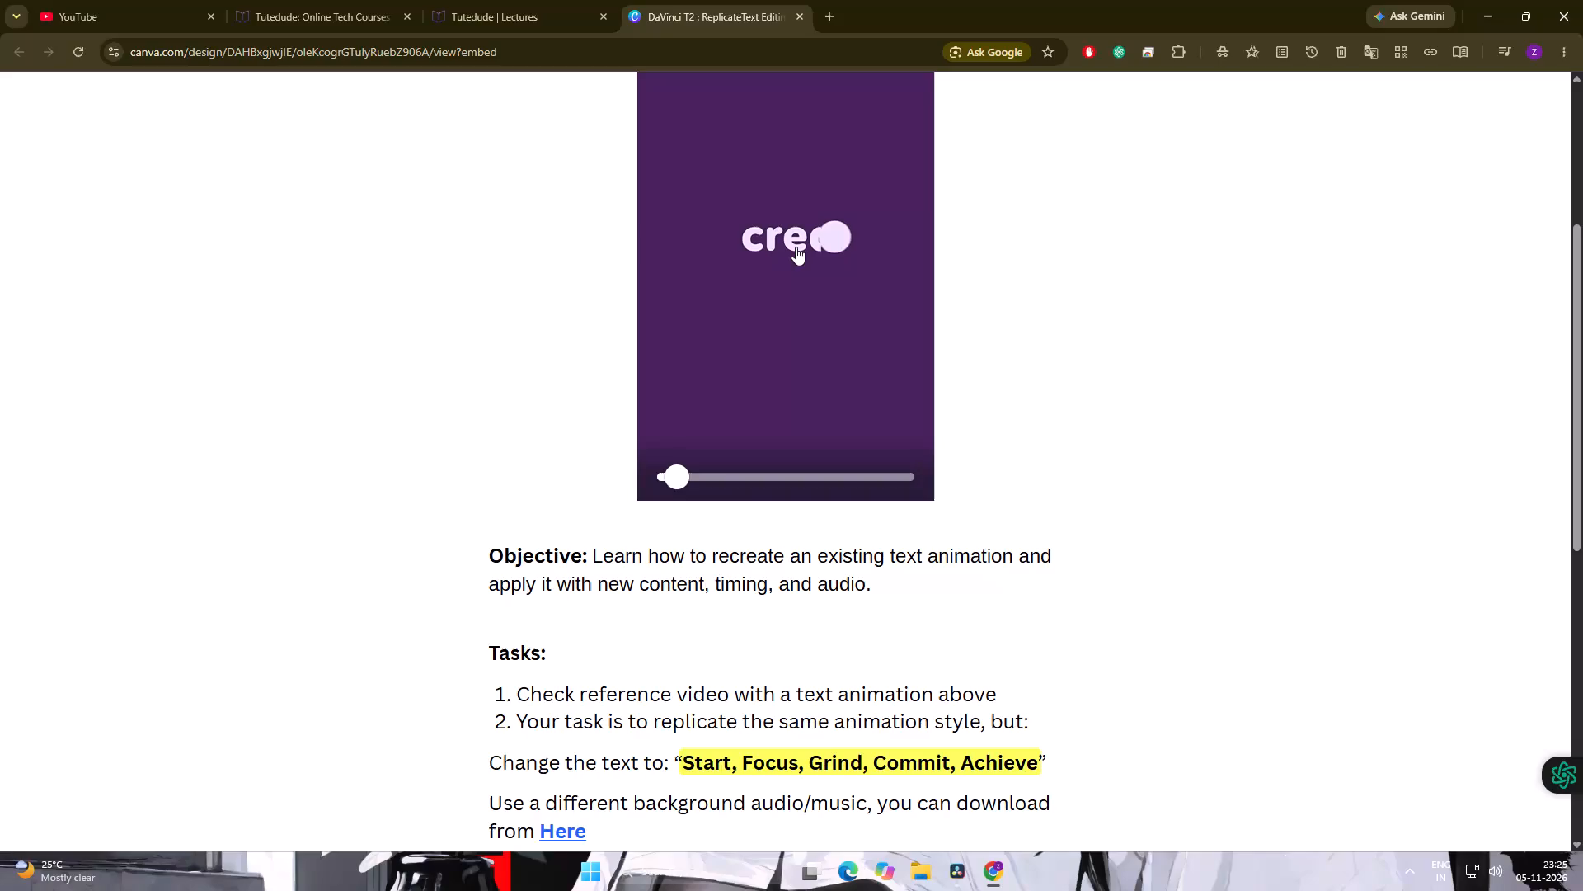
# Play the brief's reference video onward from the pause, then rewind it to the beginning and watch it again.
pyautogui.scroll(2, 1125, 320)
pyautogui.click(1205, 340)
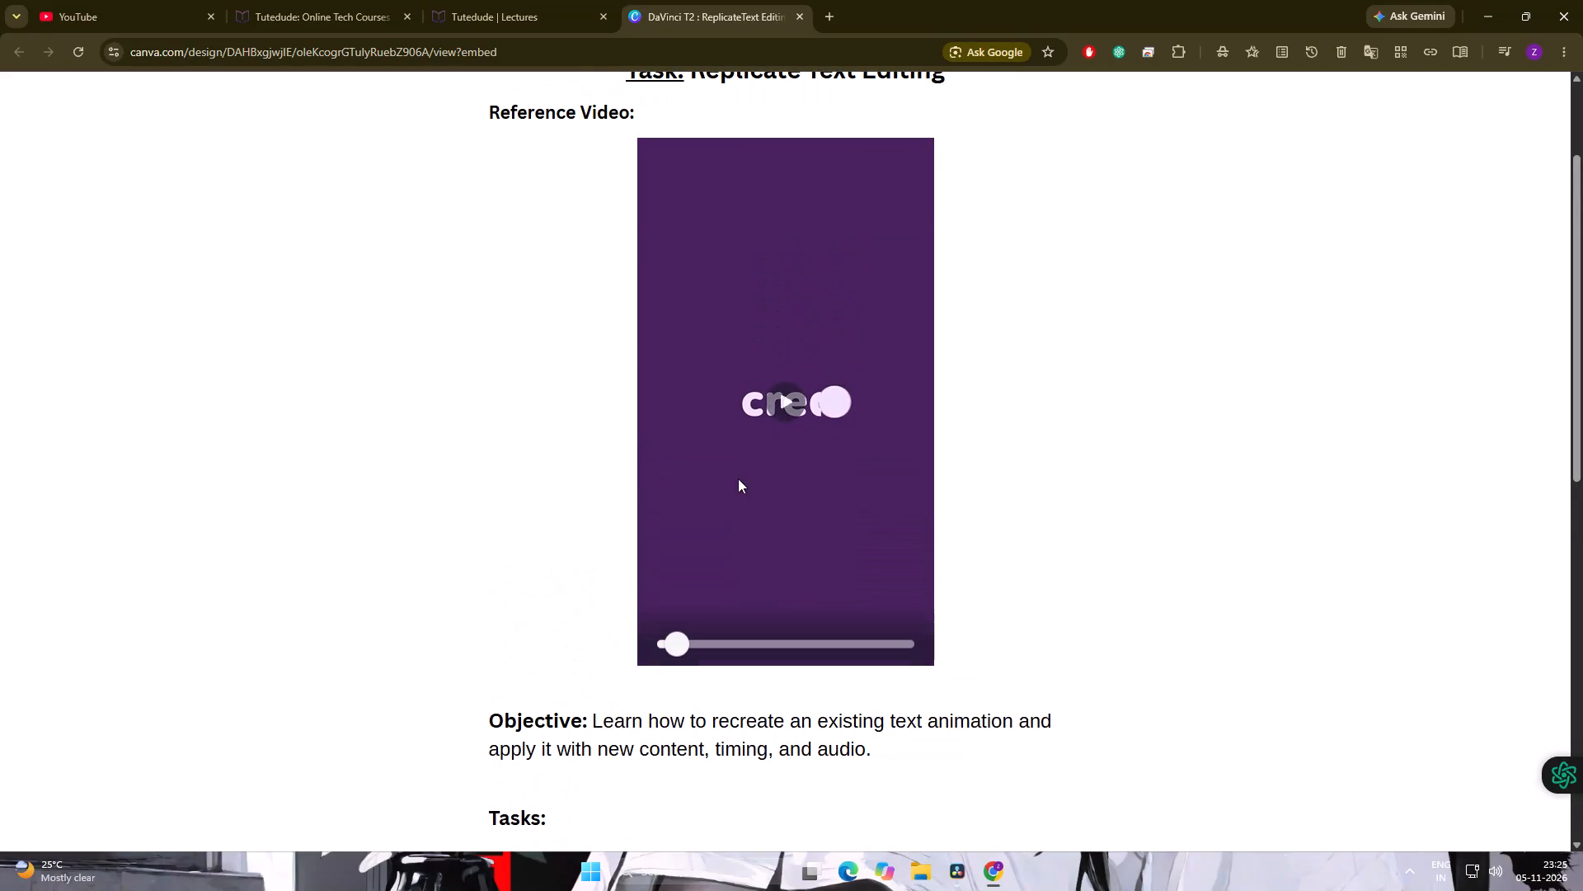
pyautogui.click(785, 395)
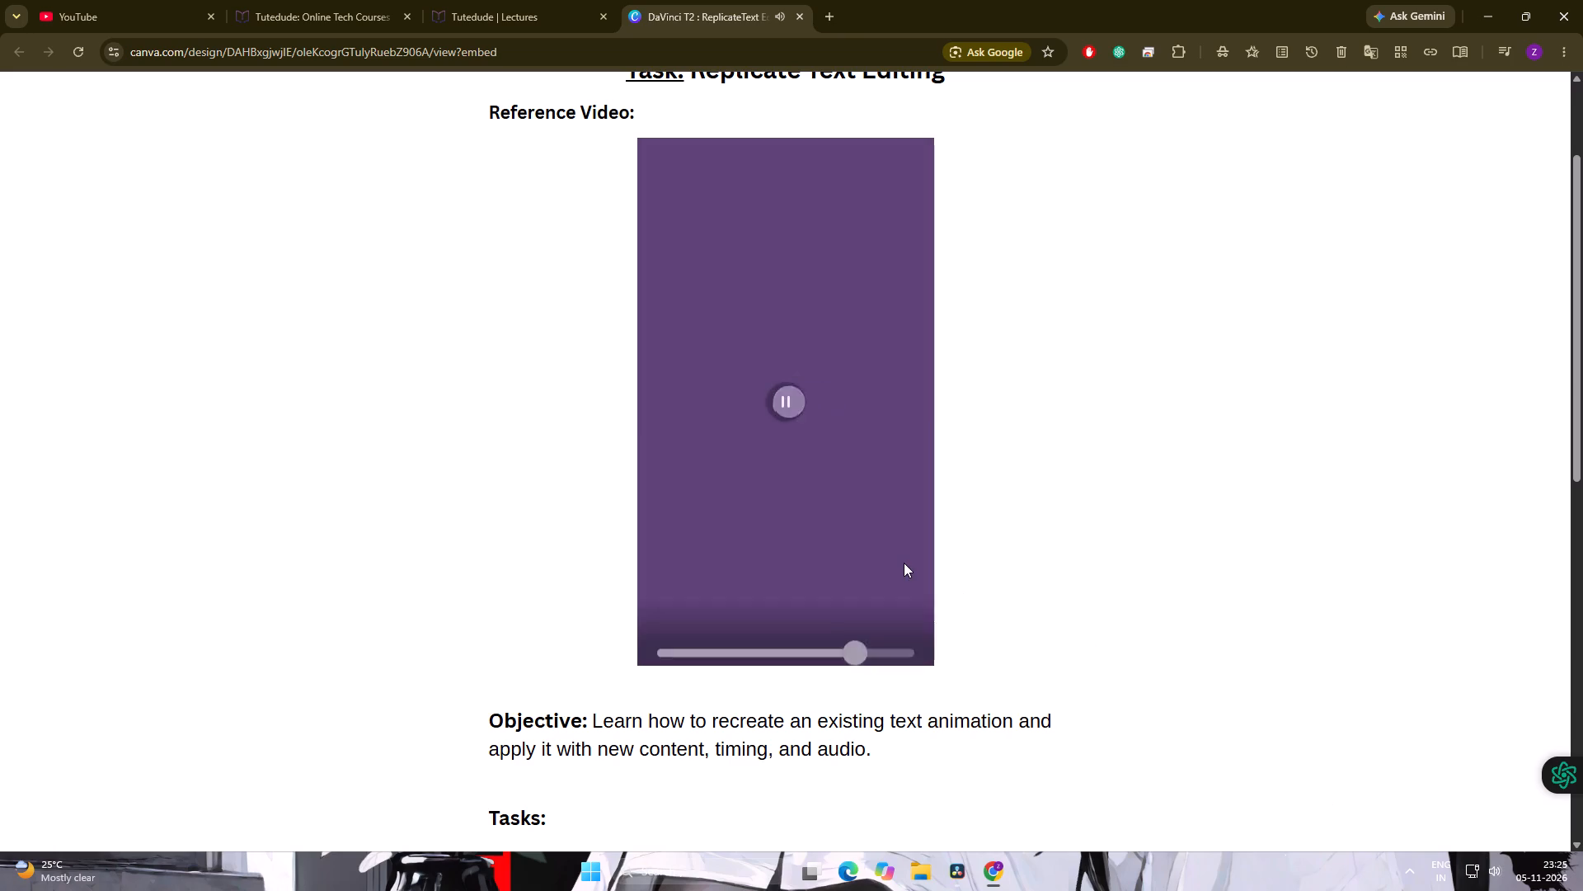
pyautogui.moveTo(884, 635); pyautogui.dragTo(636, 647)
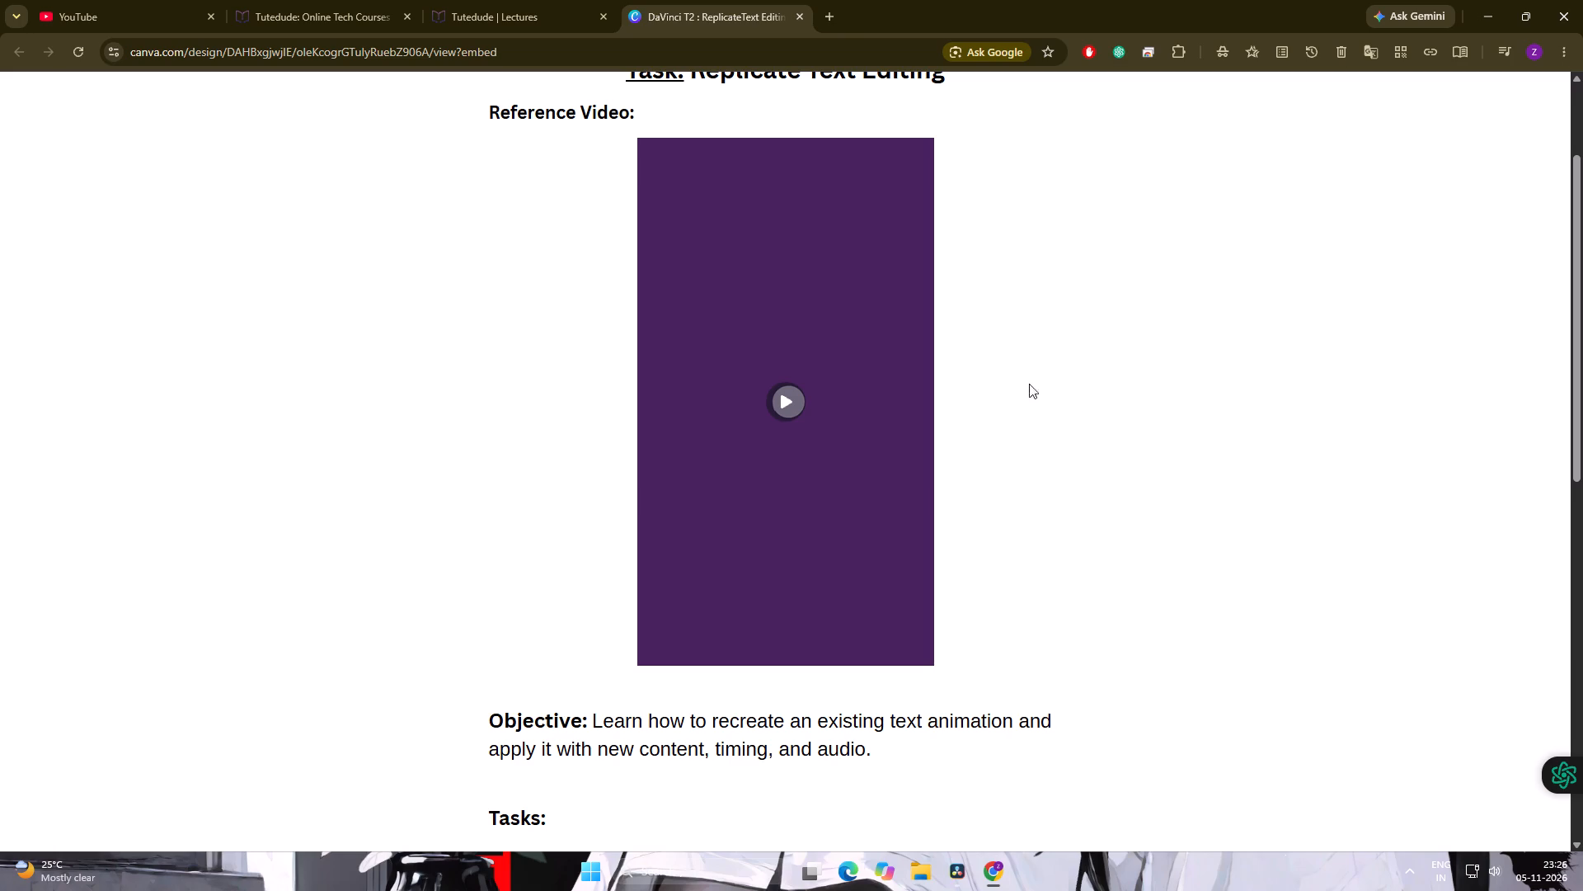
pyautogui.click(779, 412)
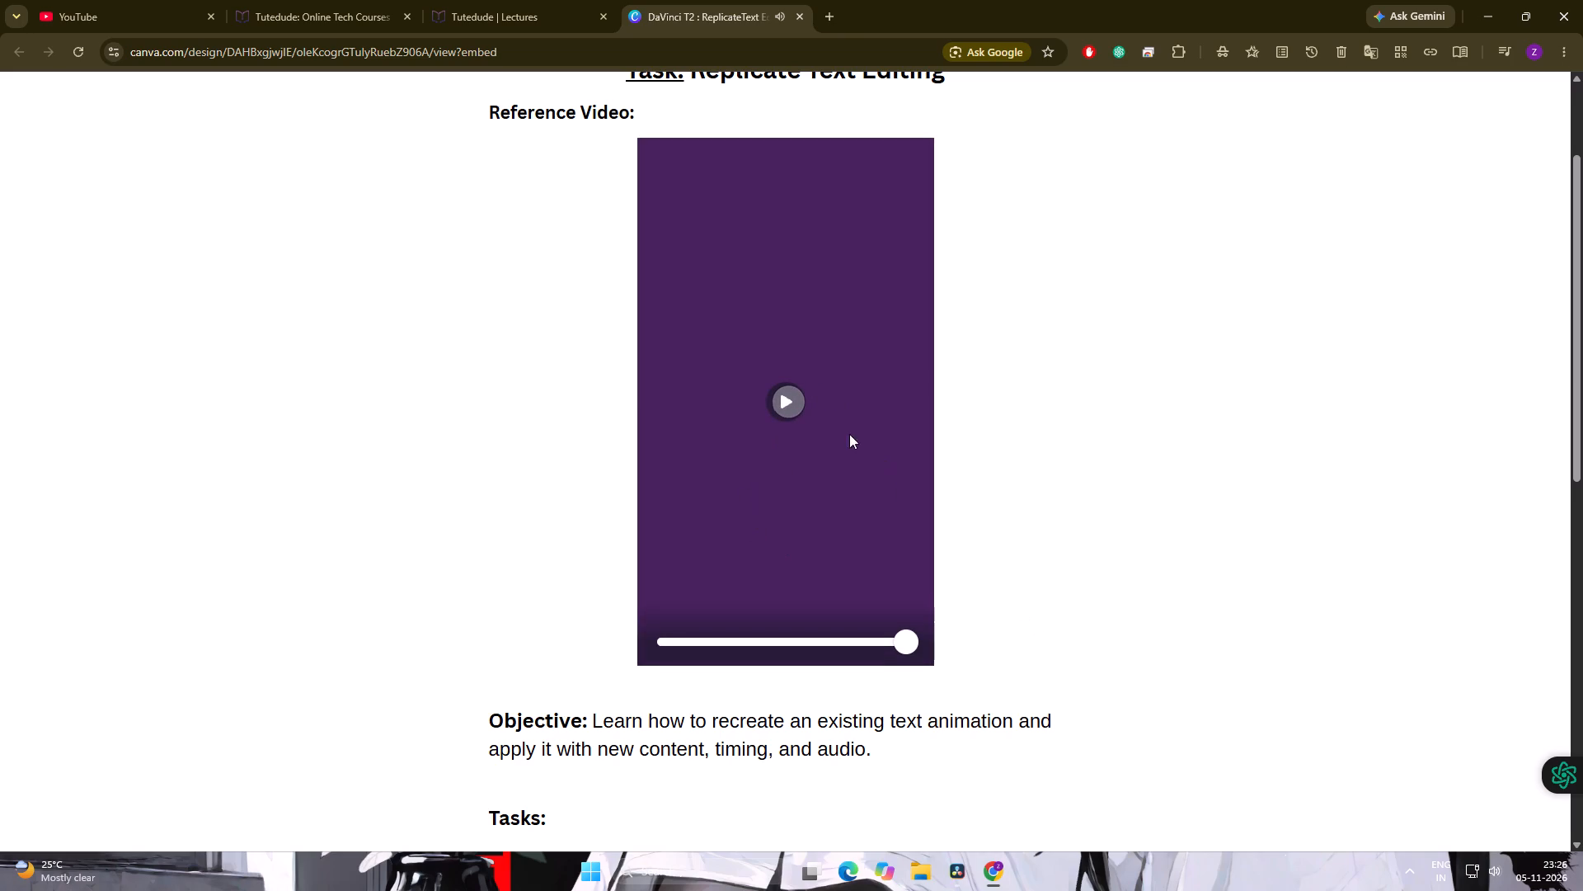
# Raise the system volume.
pyautogui.click(1478, 865)
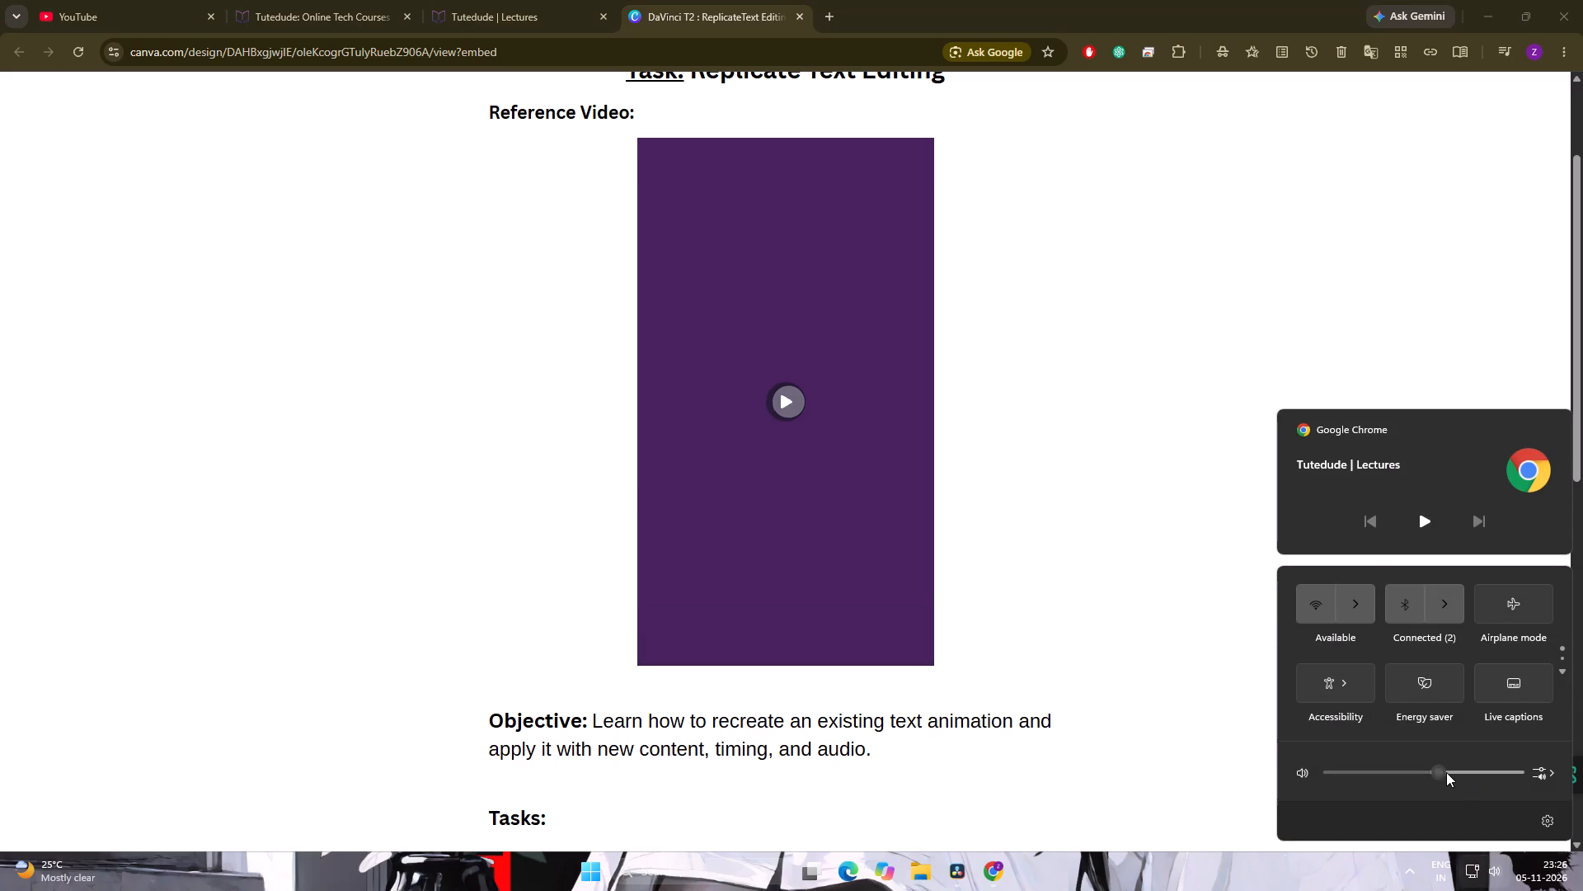
pyautogui.moveTo(1446, 772); pyautogui.dragTo(1487, 777)
pyautogui.click(759, 412)
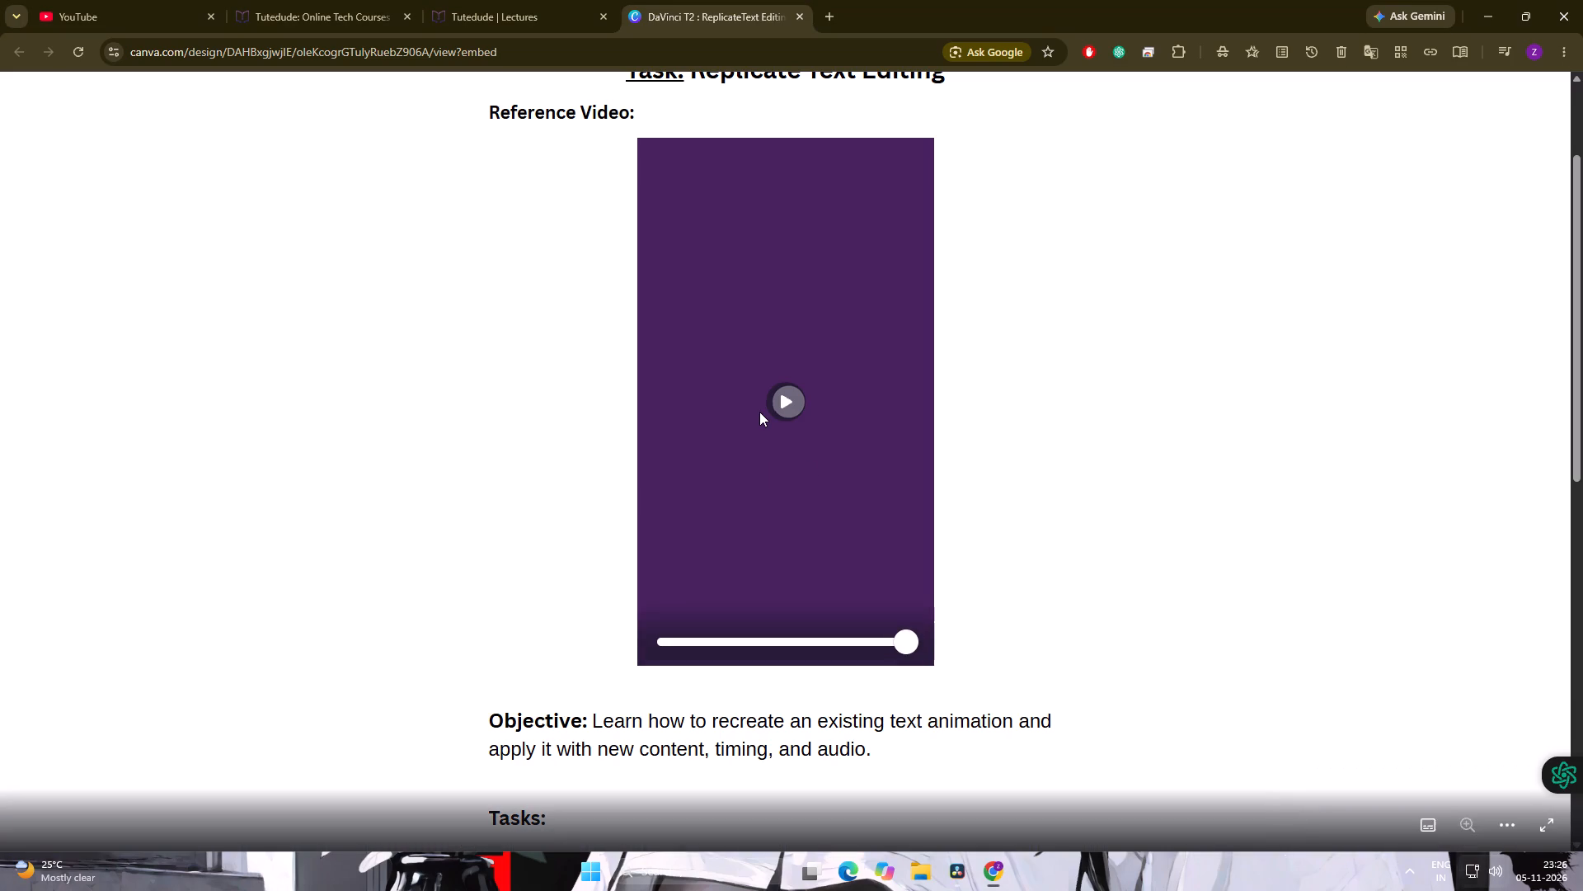
# Replay the reference video with sound and scrub through its opening to examine how the word "create" is revealed.
pyautogui.click(783, 407)
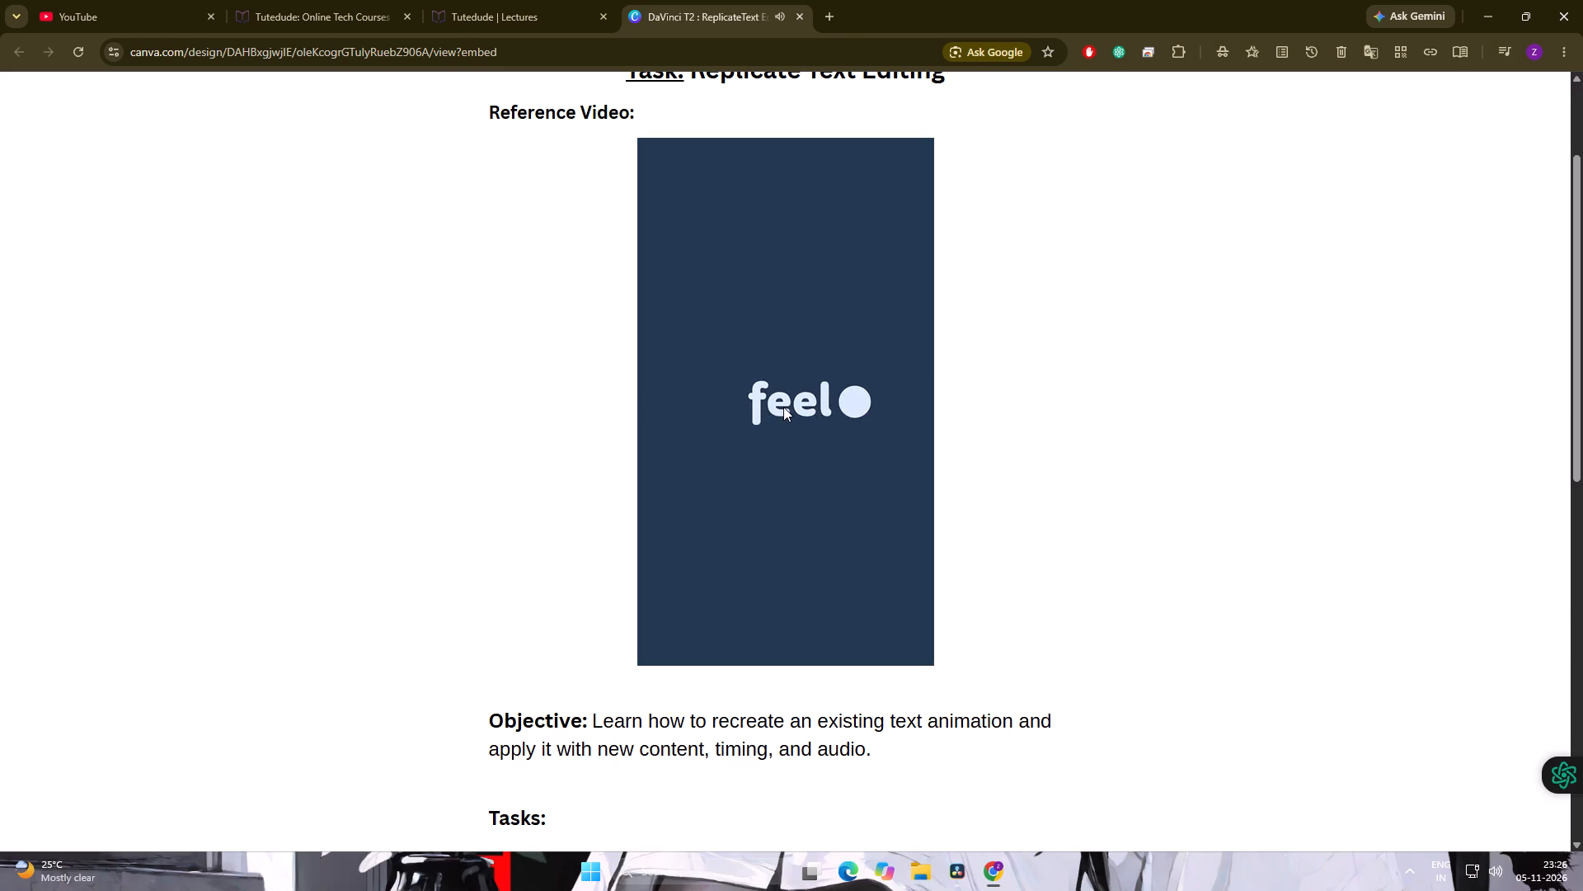
pyautogui.scroll(1, 783, 407)
pyautogui.click(755, 421)
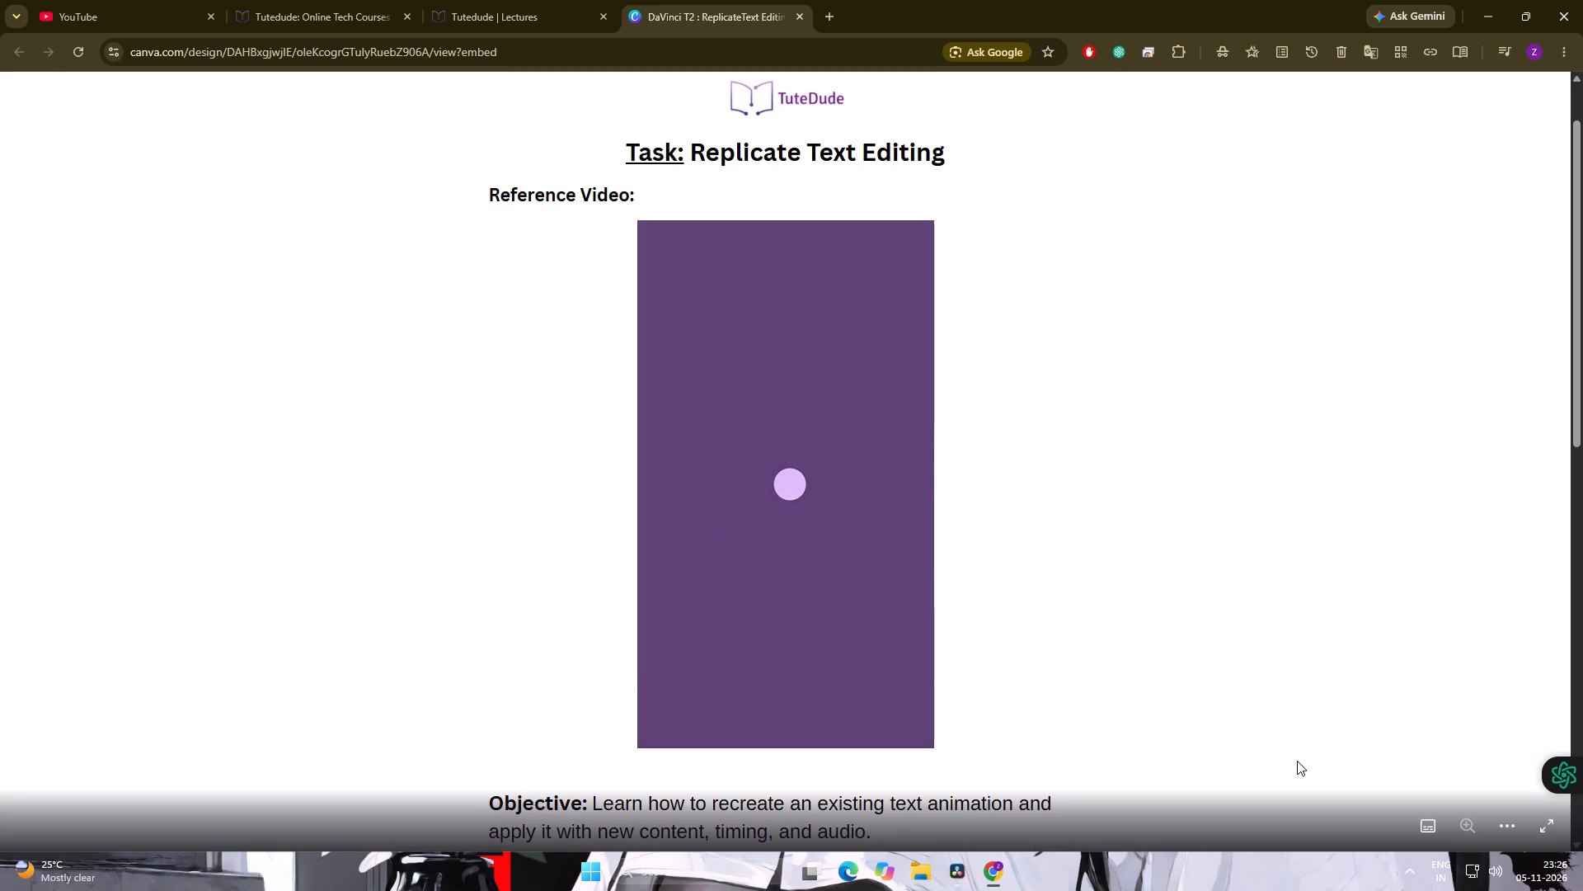
pyautogui.scroll(3, 951, 640)
pyautogui.click(787, 567)
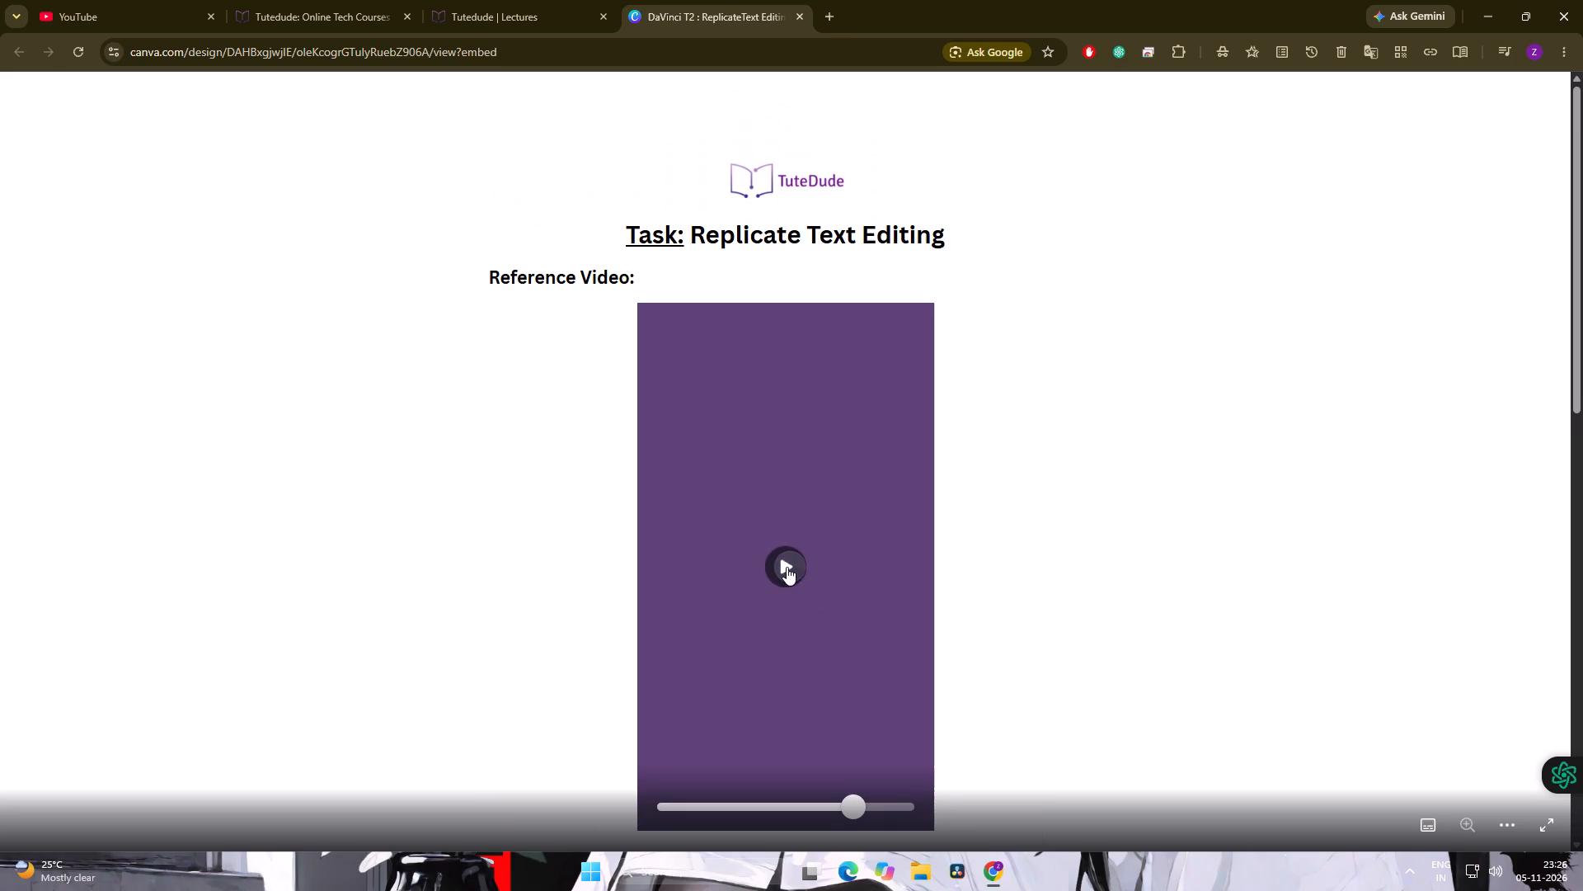
pyautogui.click(787, 567)
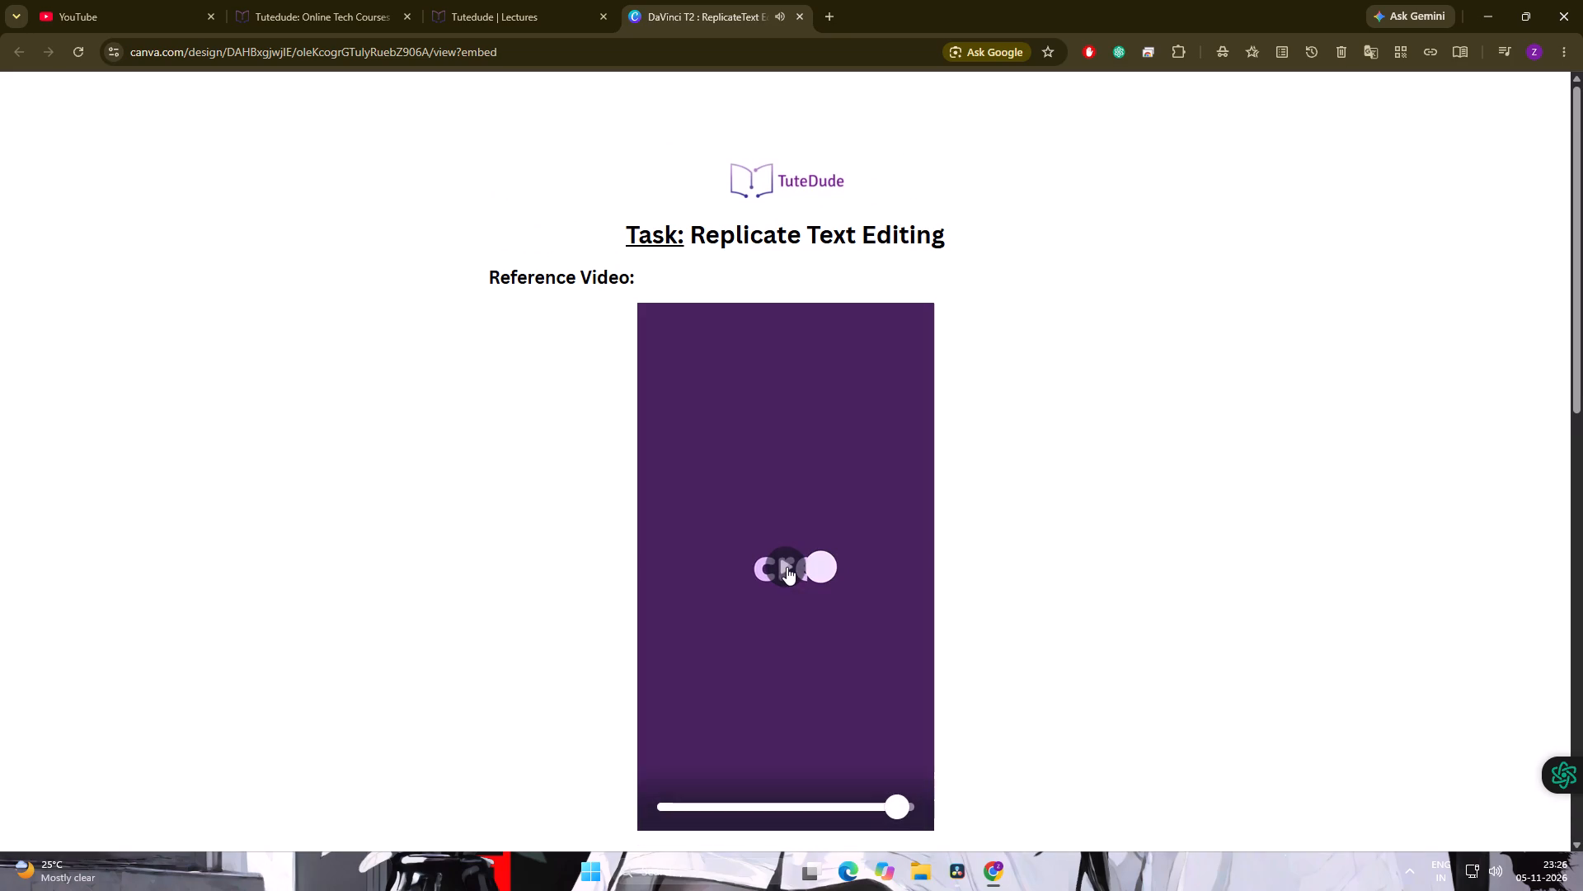
pyautogui.moveTo(904, 808); pyautogui.dragTo(641, 790)
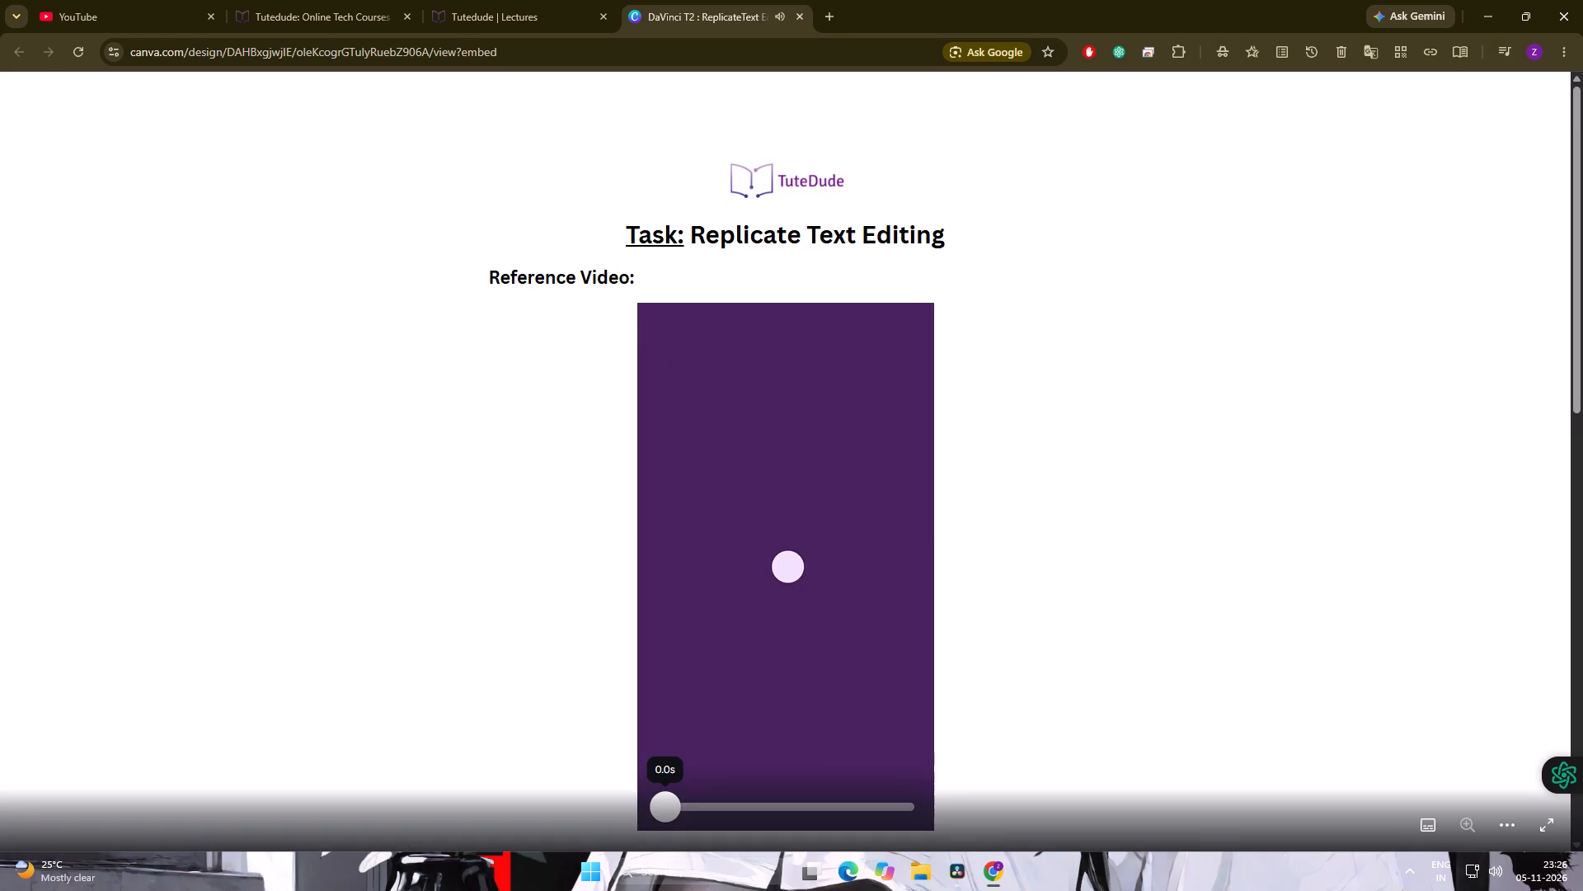
pyautogui.moveTo(641, 790); pyautogui.dragTo(698, 789)
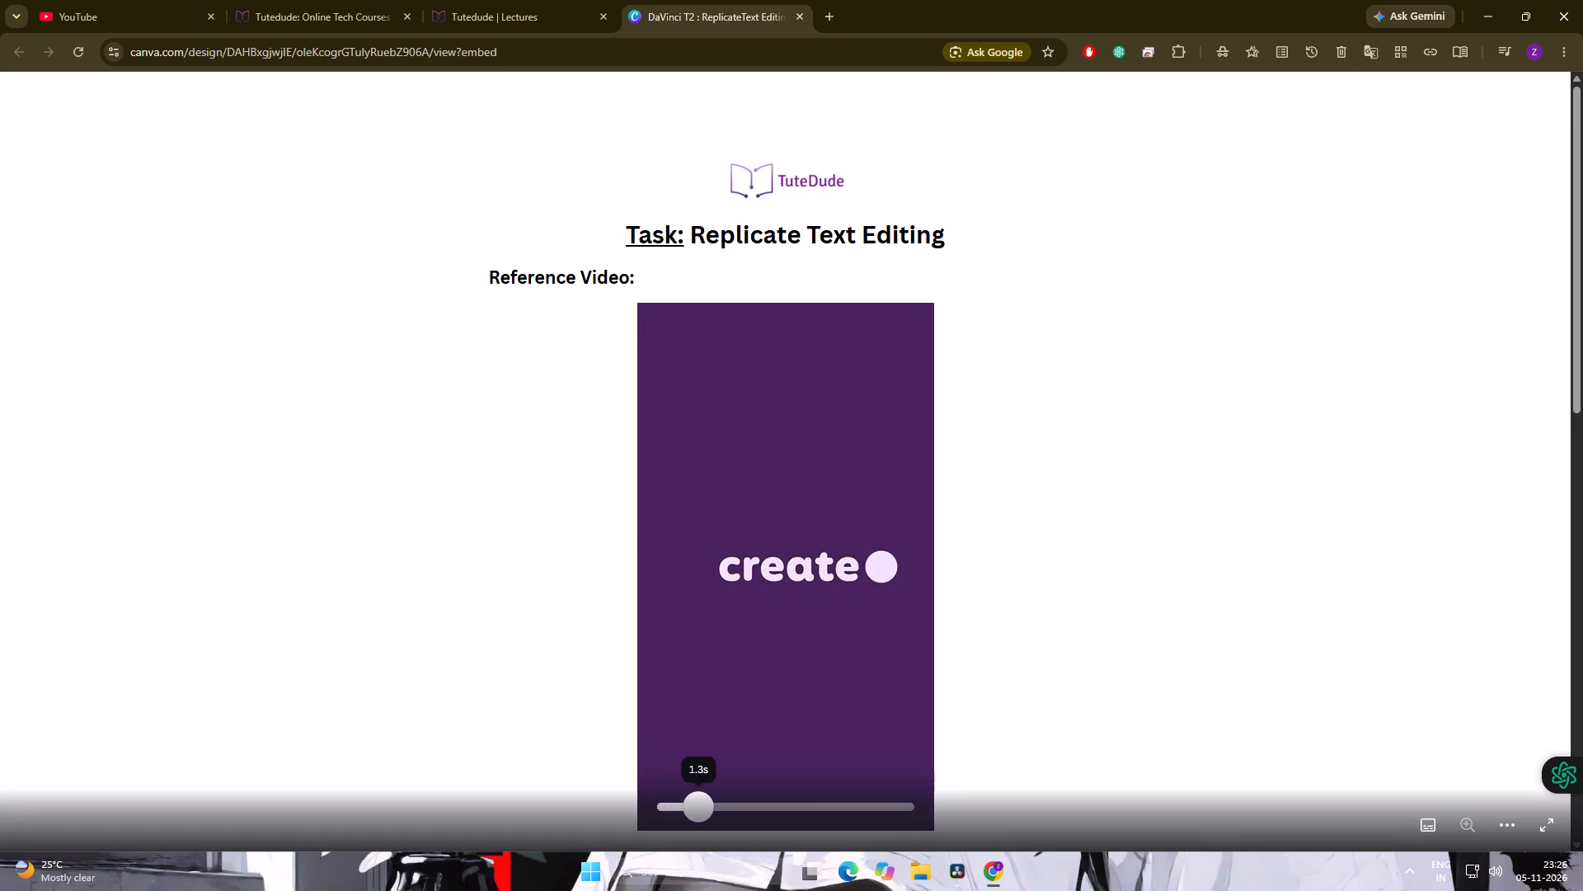
pyautogui.moveTo(698, 789); pyautogui.dragTo(716, 793)
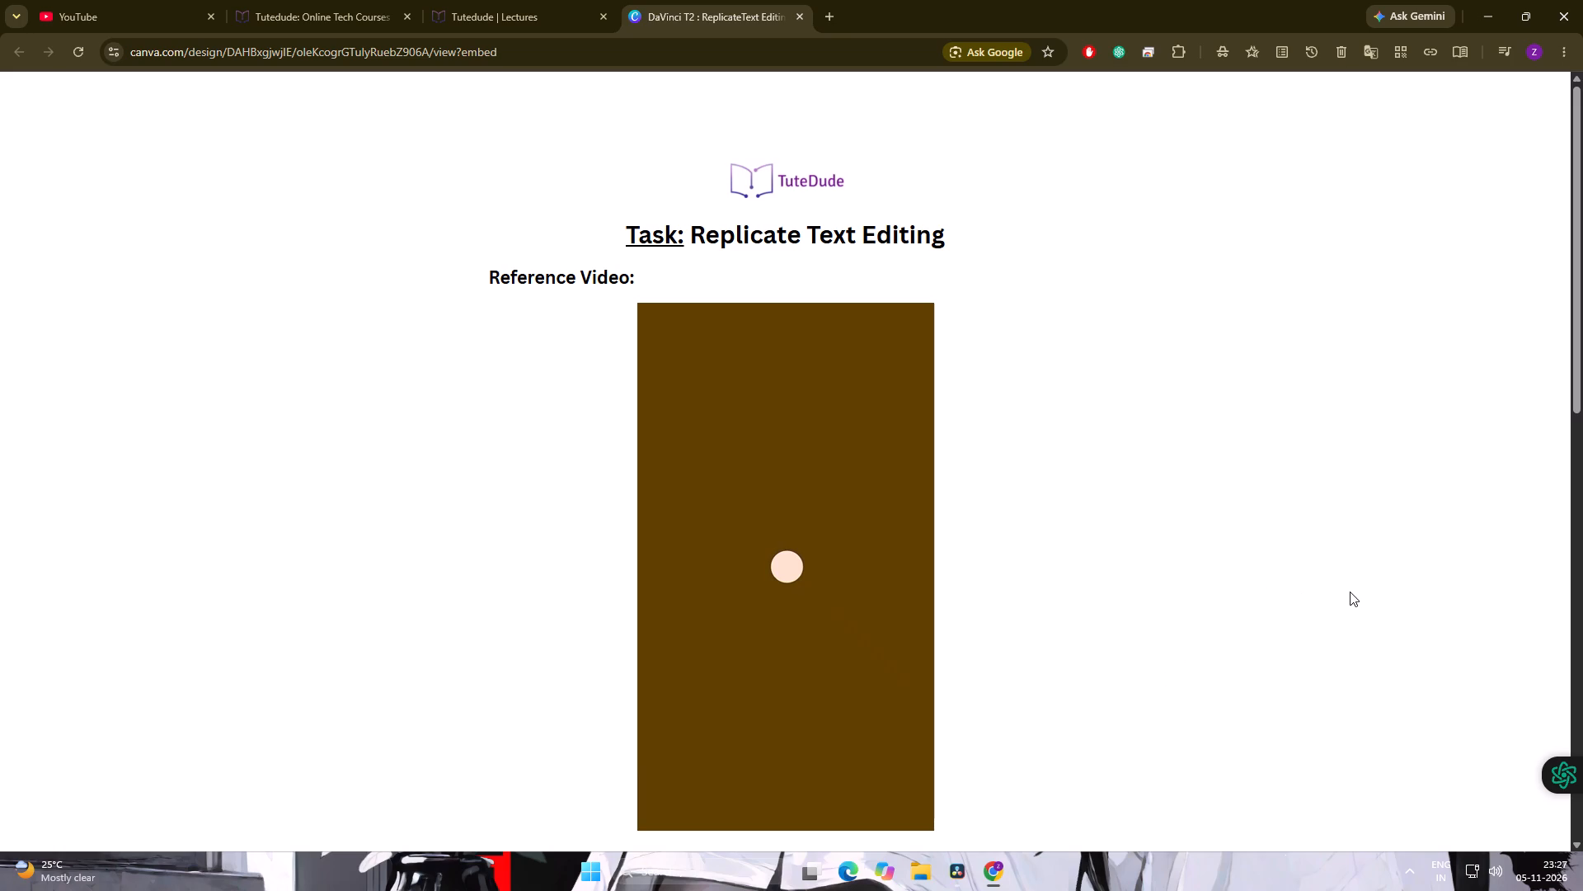
# Open "ByErik - desolate (Slowed)" from the YouTube watch history, copy its link and pause it.
pyautogui.moveTo(0, 0); pyautogui.dragTo(16, 0)
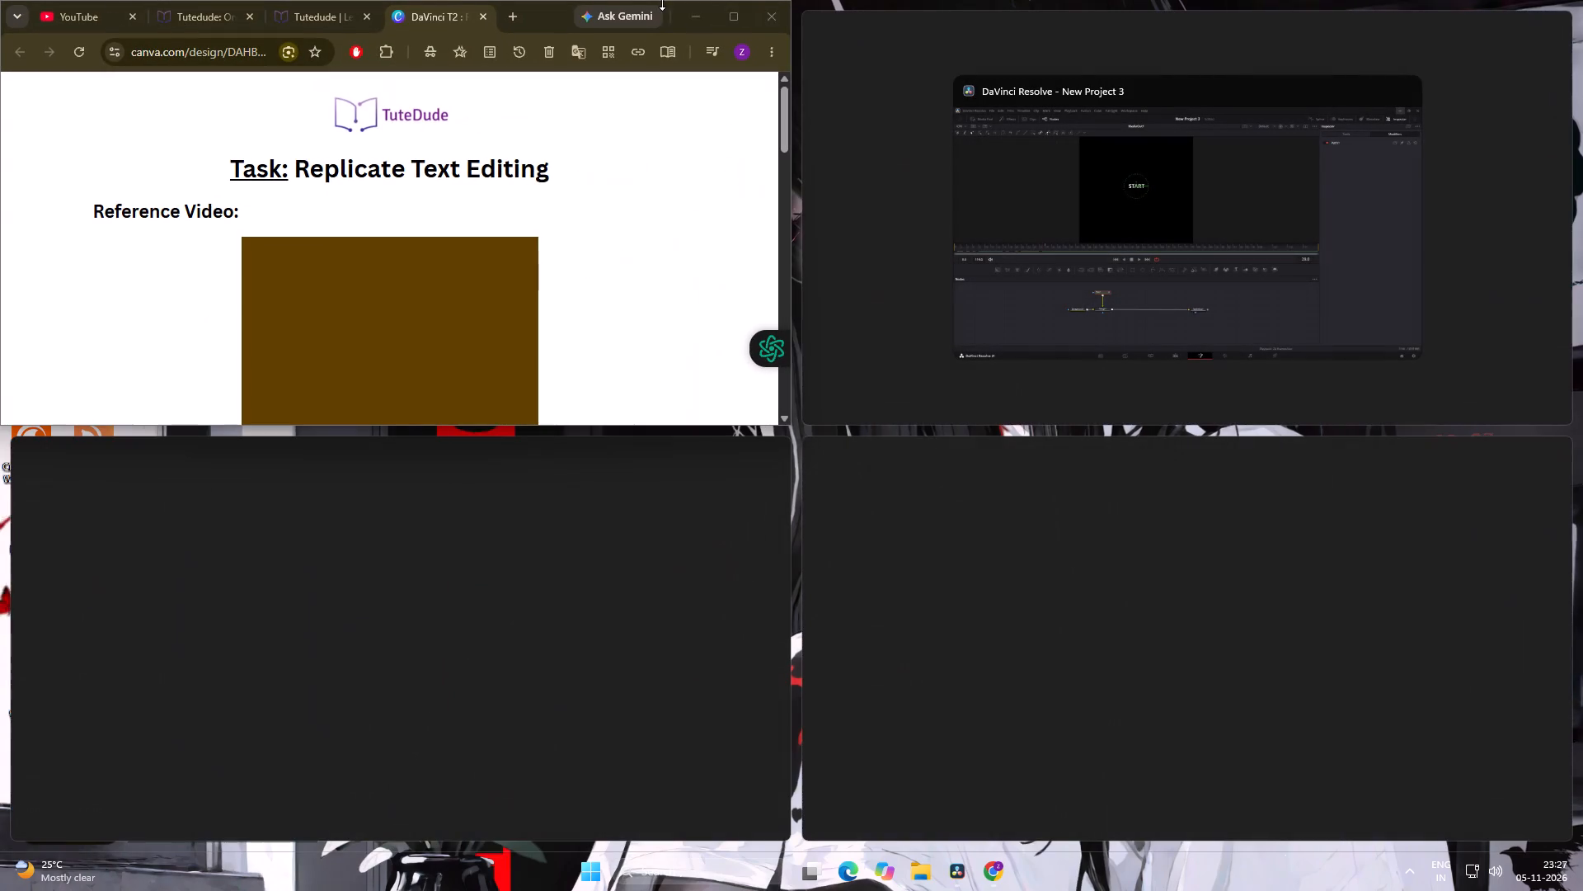
pyautogui.click(731, 12)
pyautogui.click(175, 0)
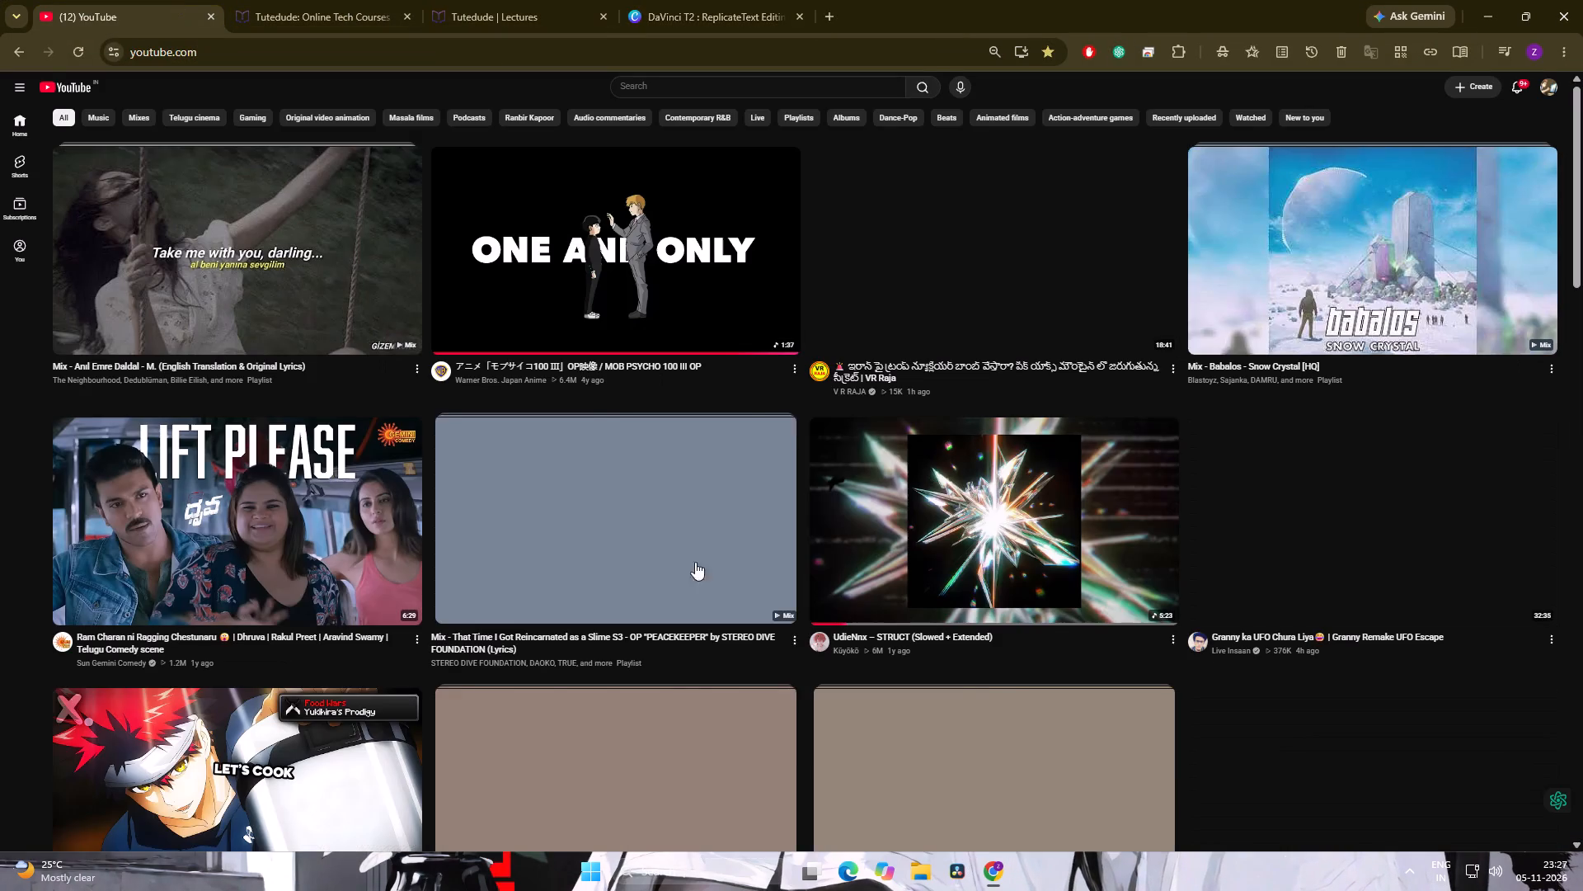
pyautogui.click(32, 241)
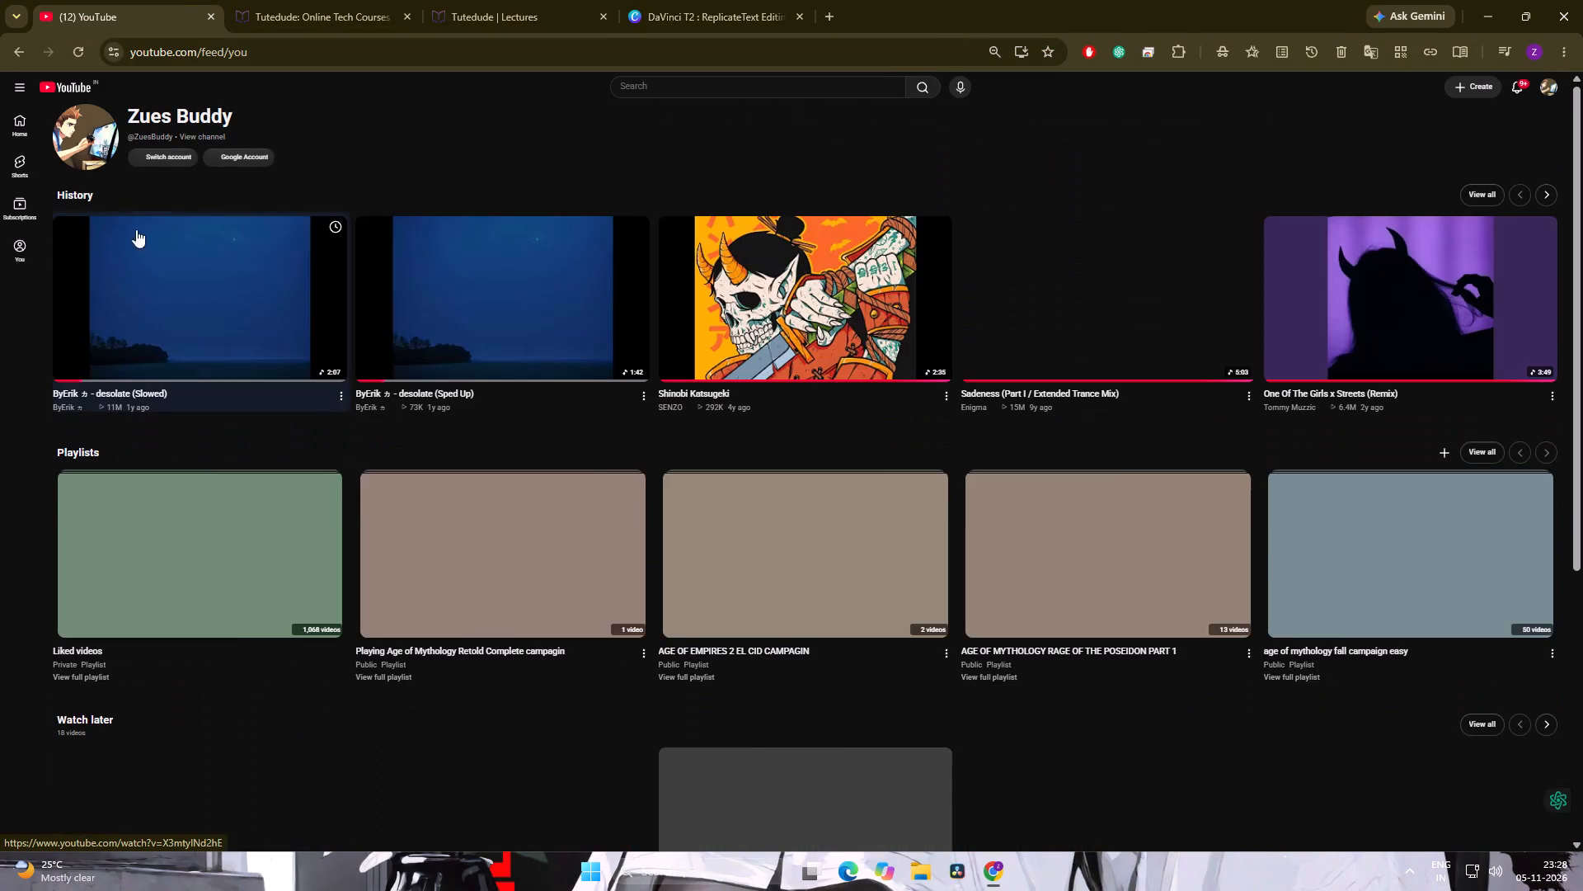
pyautogui.click(228, 284)
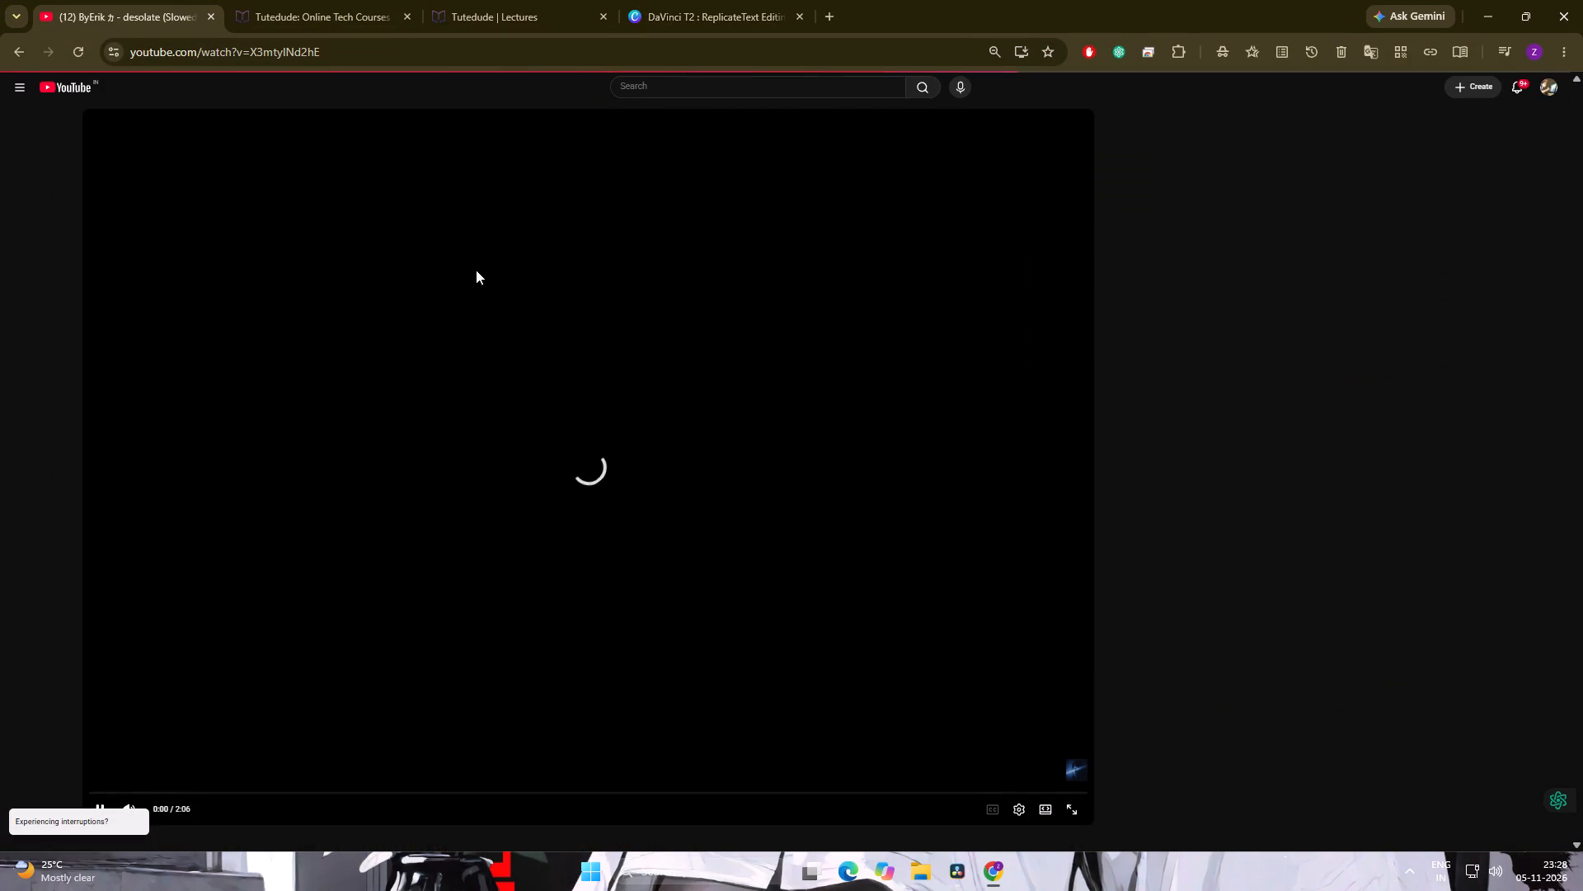
pyautogui.moveTo(547, 374); pyautogui.dragTo(712, 480)
pyautogui.click(361, 53)
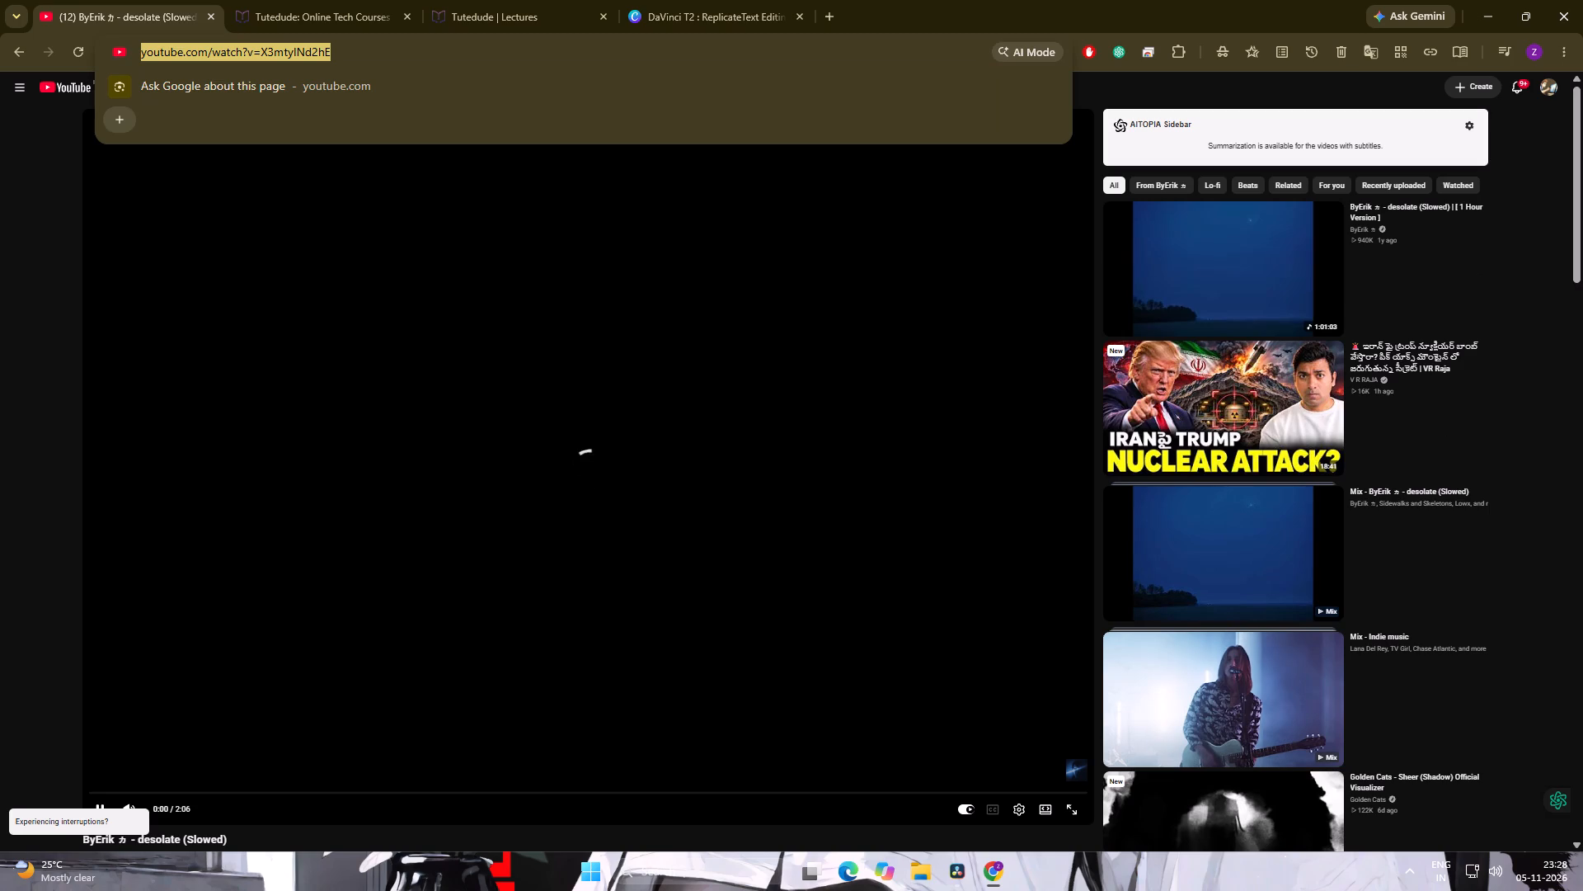
pyautogui.hotkey('ctrl', 'c')
pyautogui.click(651, 380)
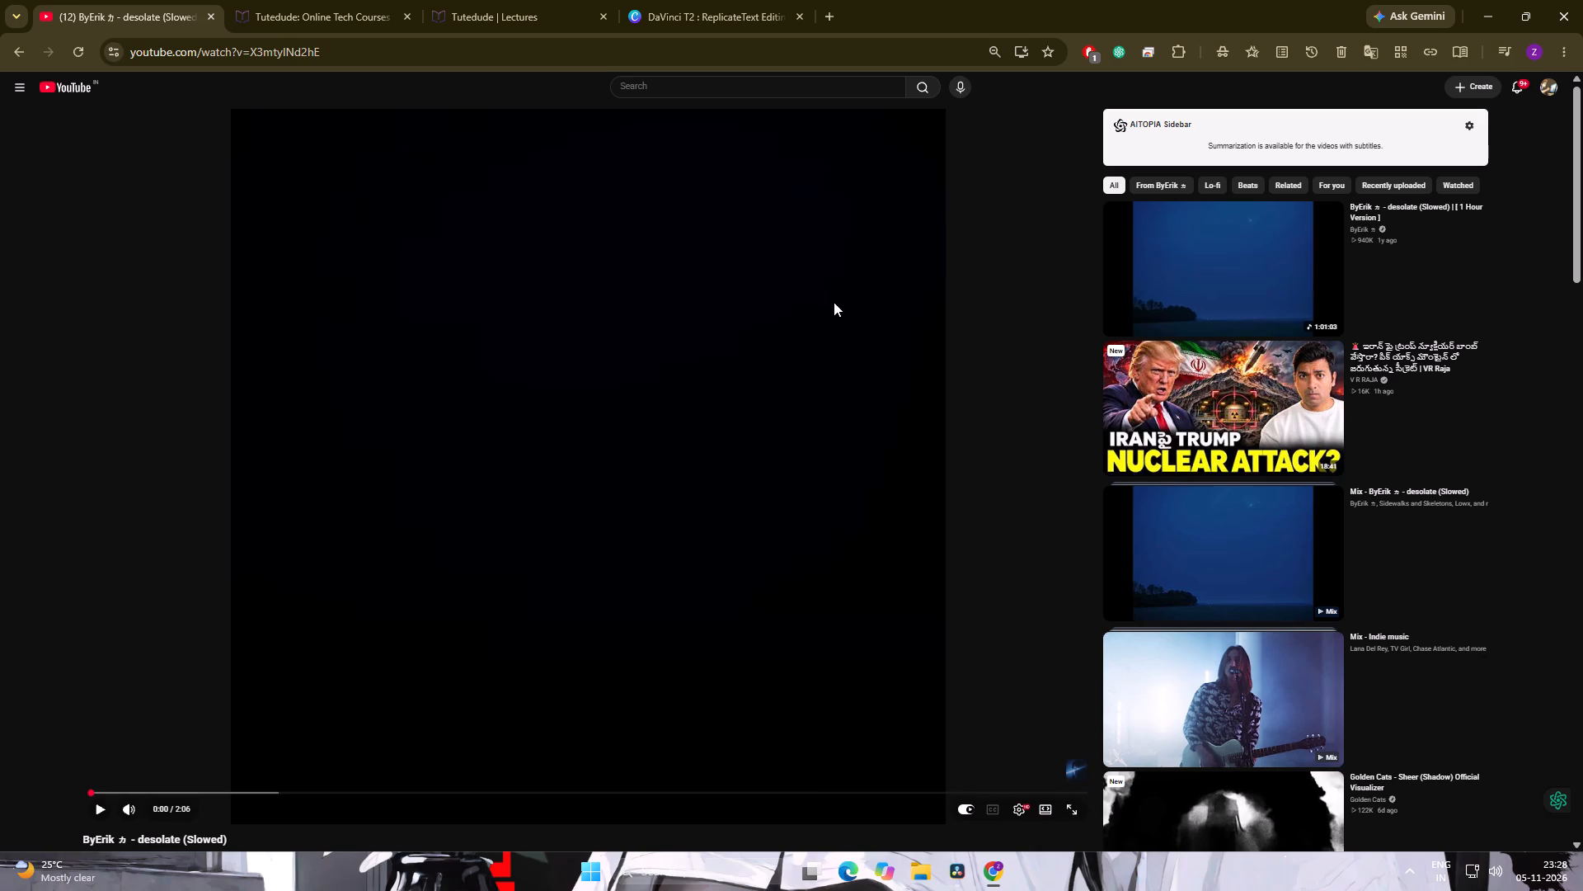
# Disconnect the GIZBAR 1200 Bluetooth audio device and resume playing the song.
pyautogui.click(1487, 884)
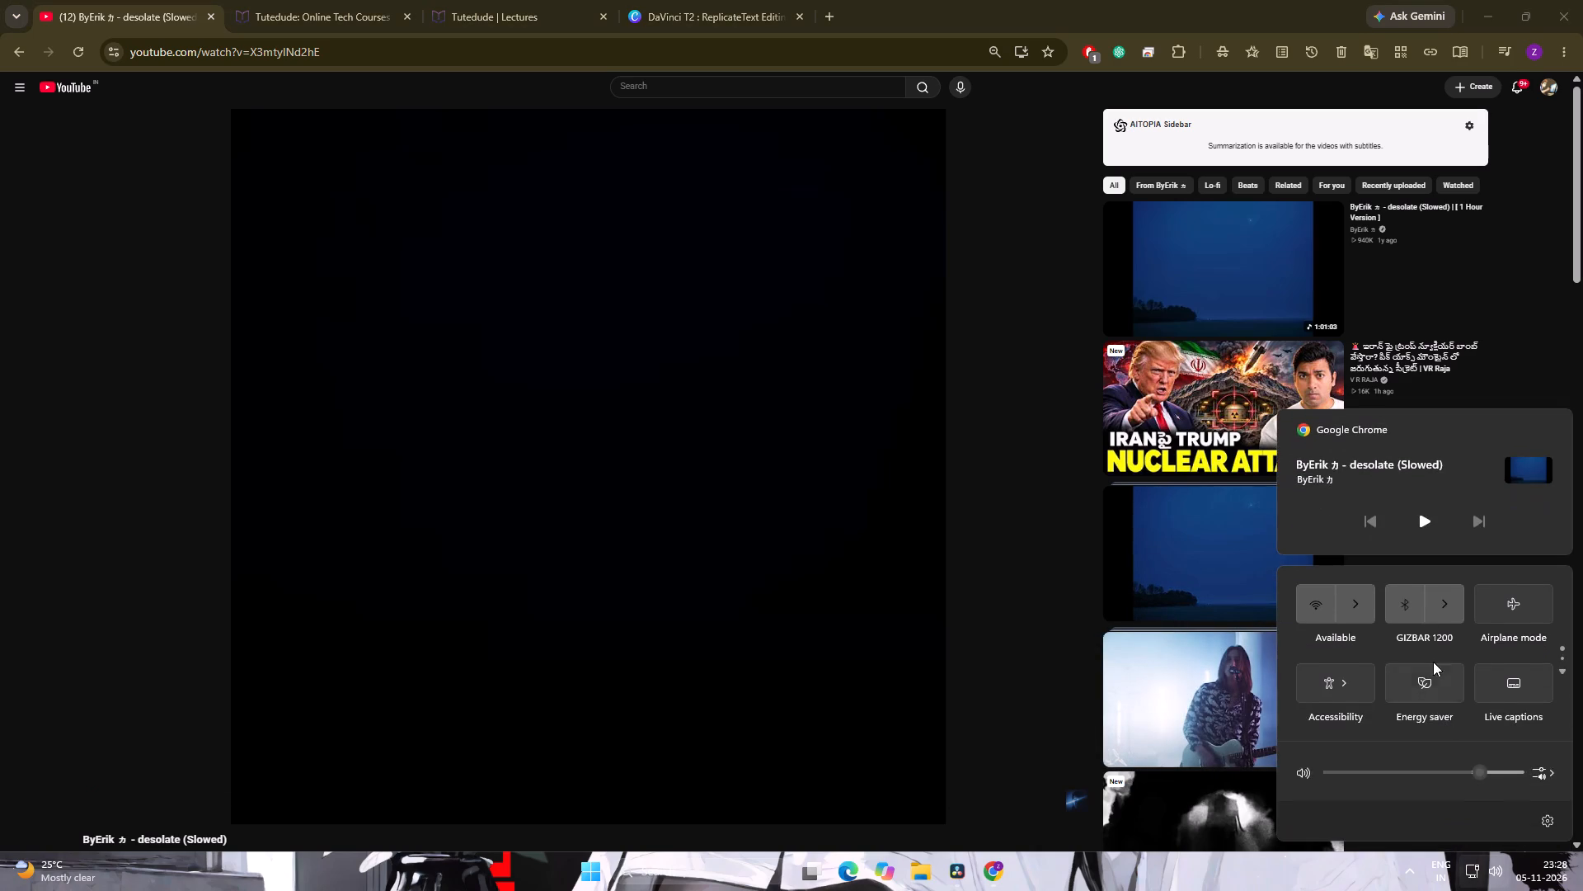
pyautogui.click(1440, 618)
pyautogui.click(1373, 654)
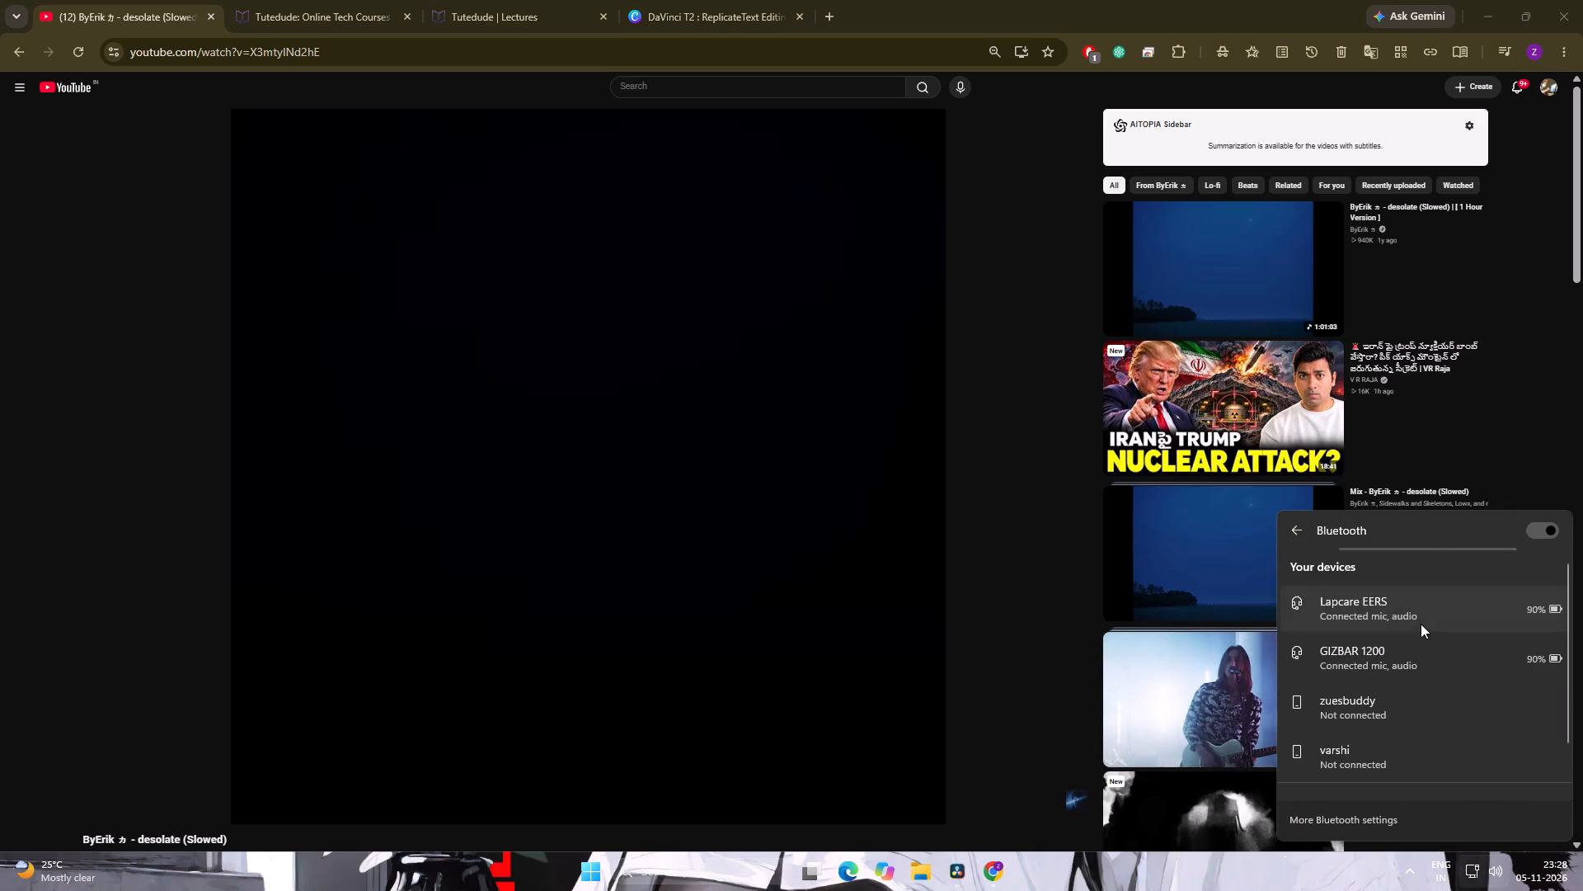
pyautogui.click(1379, 629)
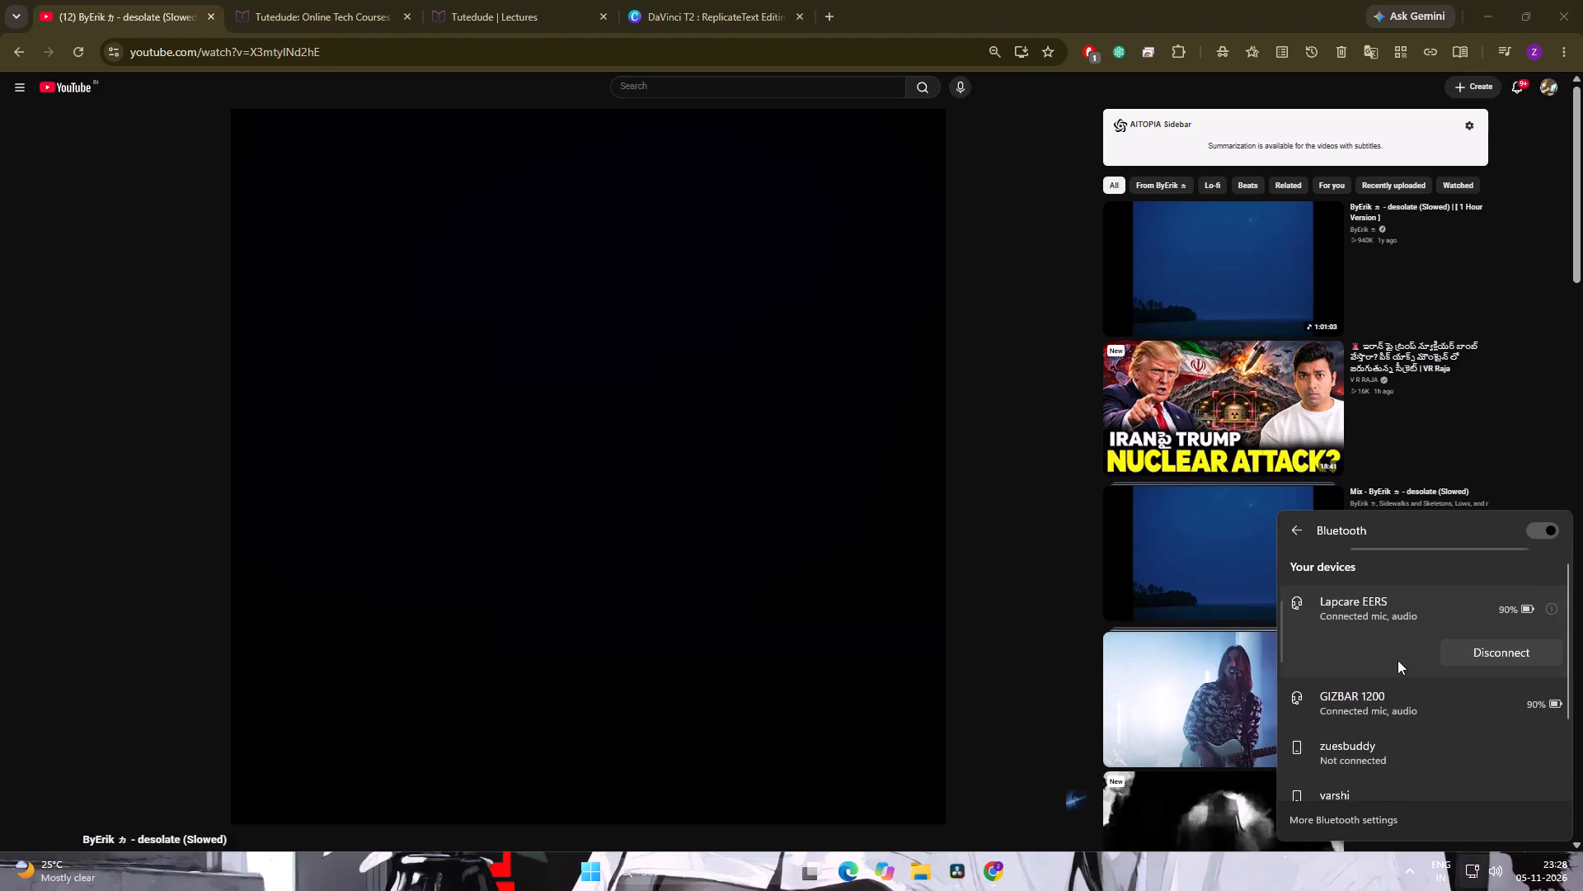
pyautogui.click(1403, 686)
pyautogui.click(1532, 695)
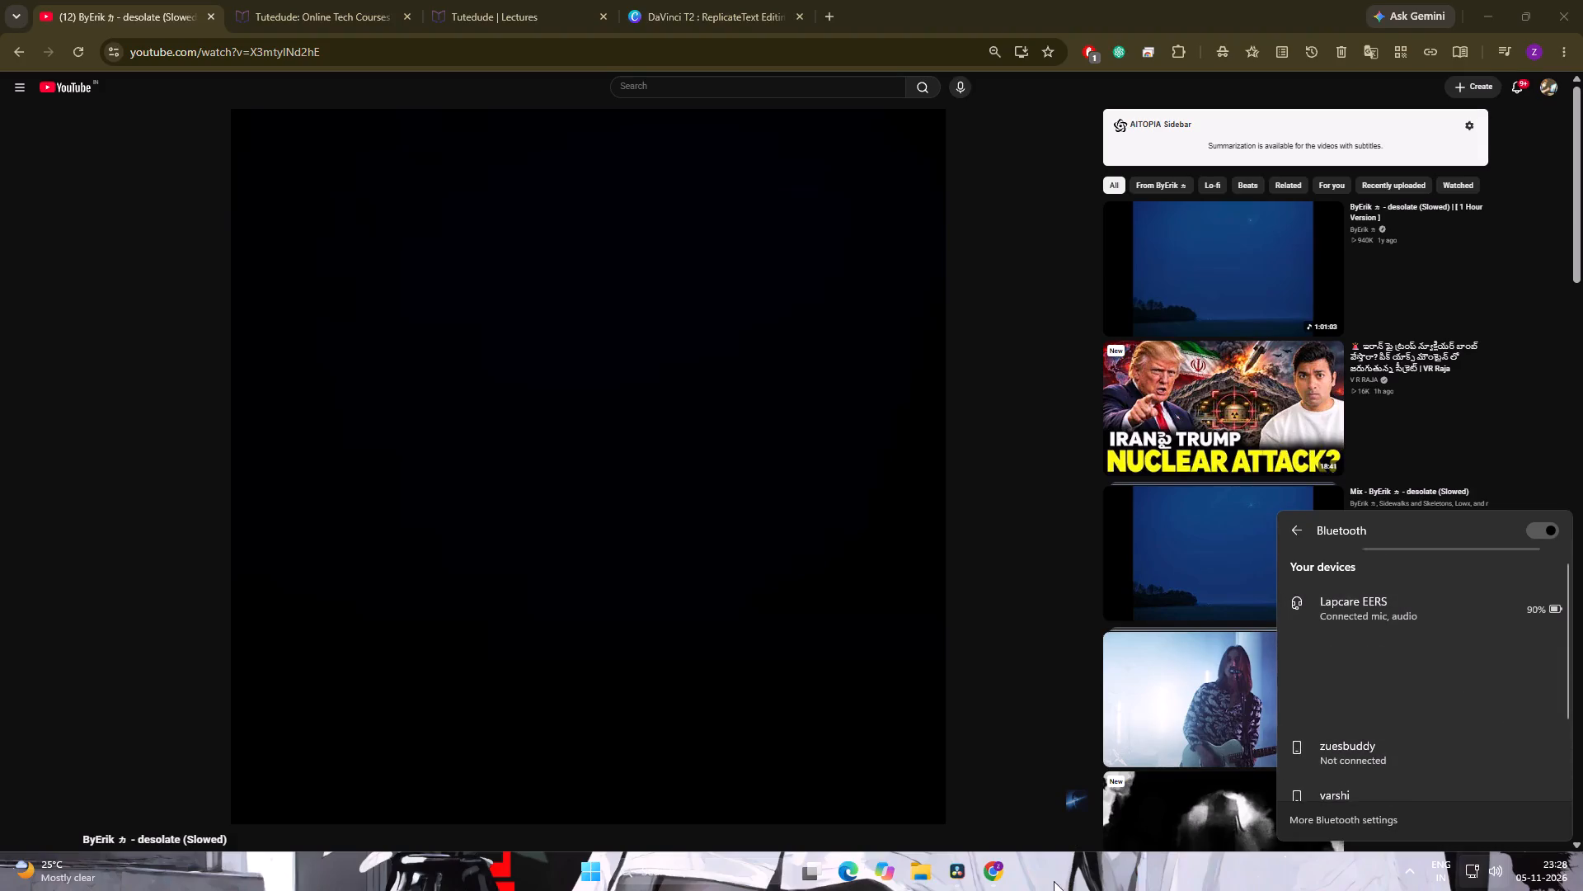
pyautogui.click(1054, 881)
pyautogui.click(516, 384)
# Find the VidsSave YouTube downloader, download the copied song as a 48KBPS MP3, close the downloader and pause the song.
pyautogui.click(833, 16)
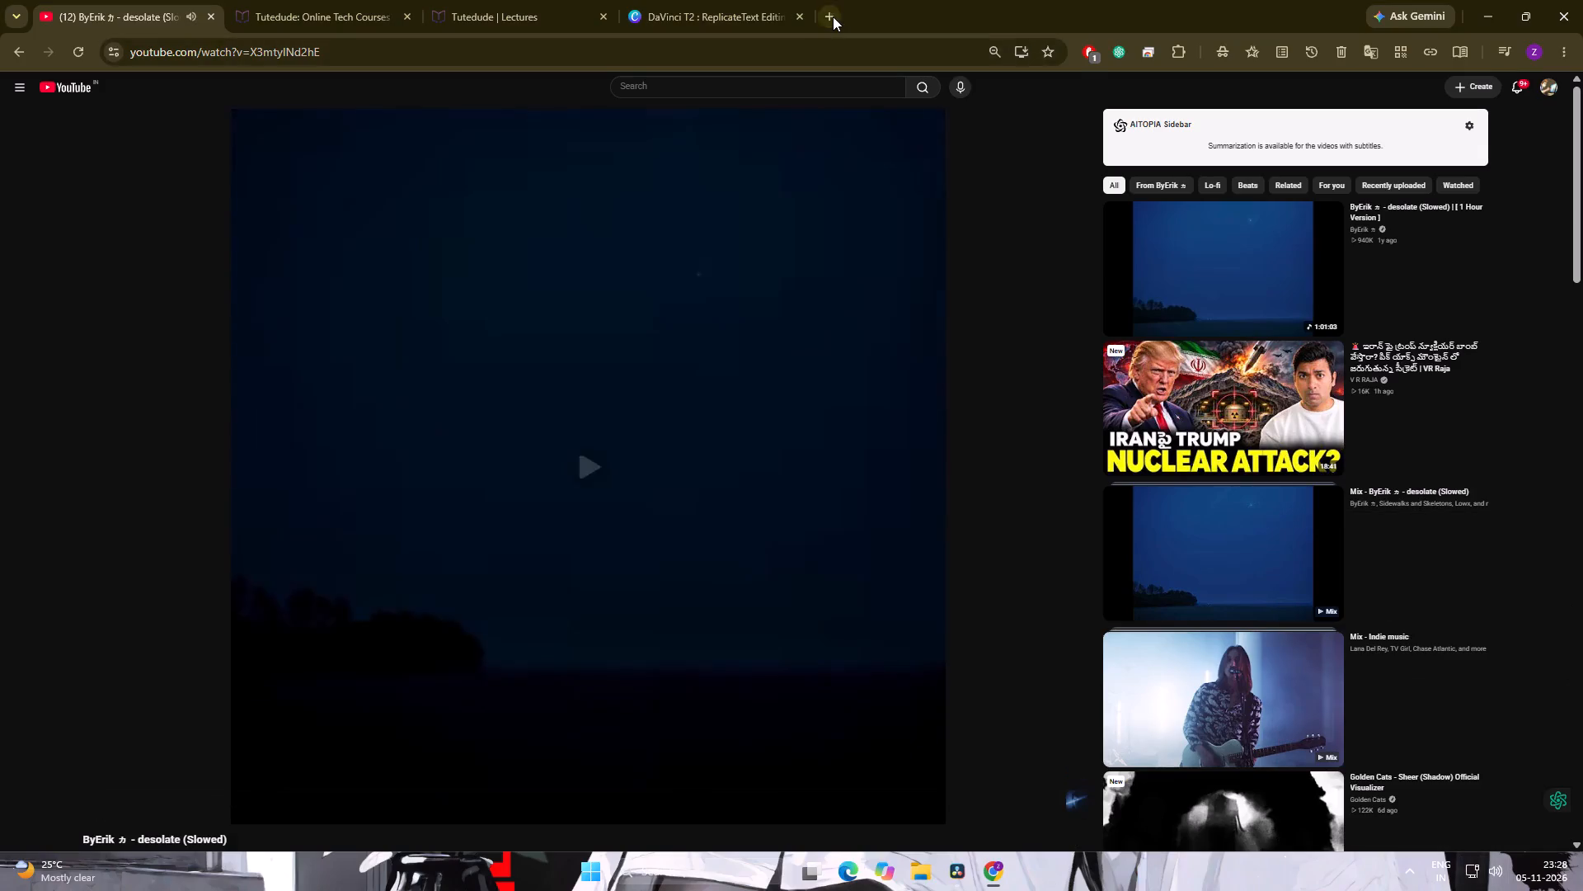
pyautogui.click(721, 58)
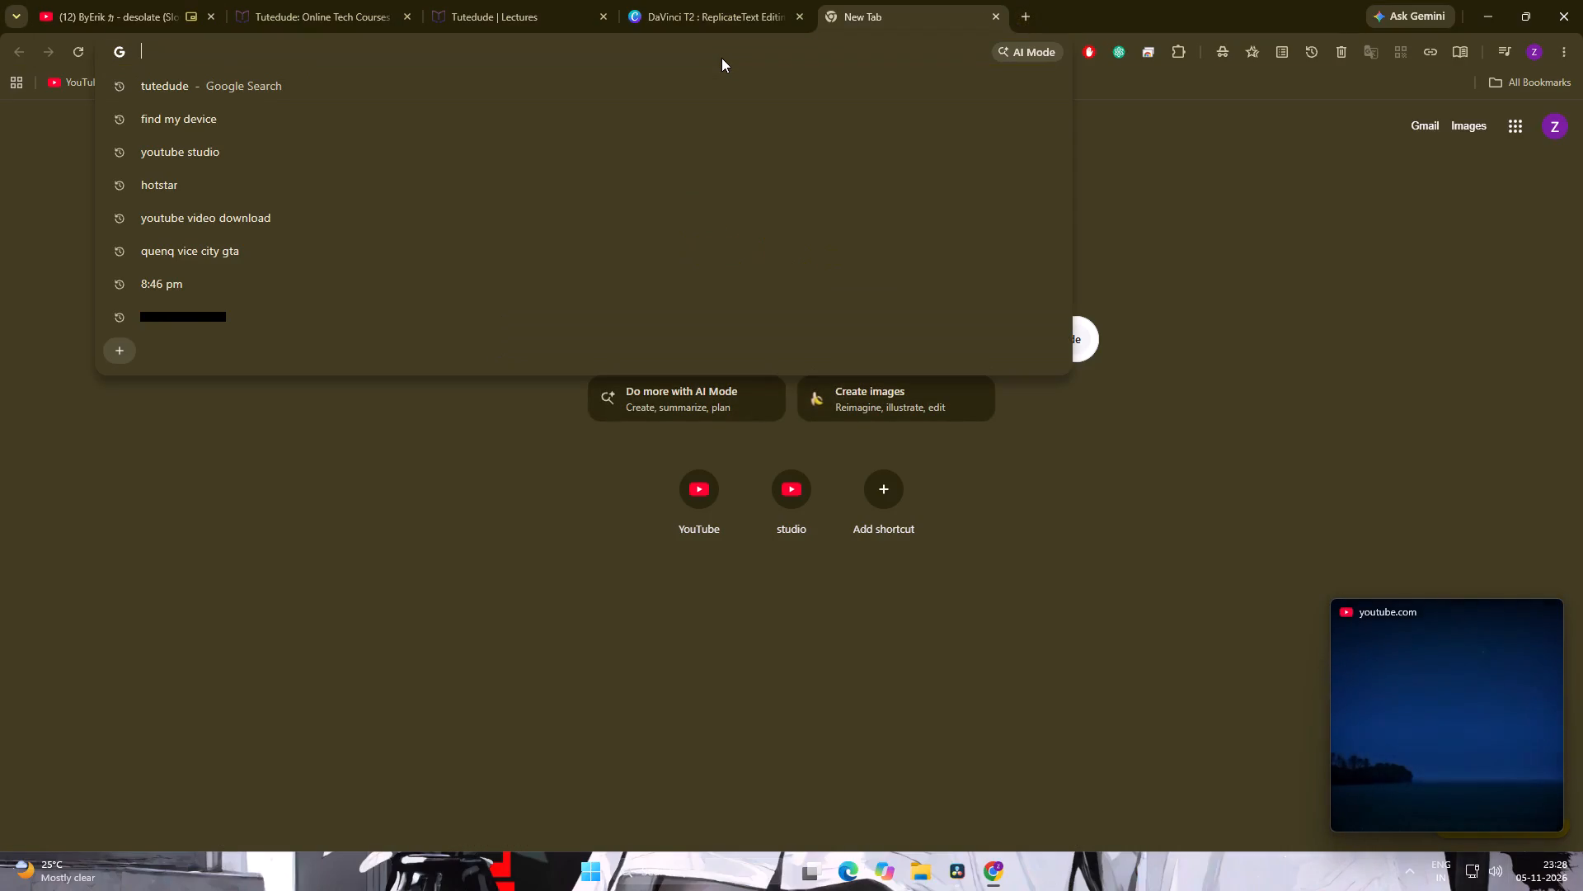
pyautogui.click(535, 217)
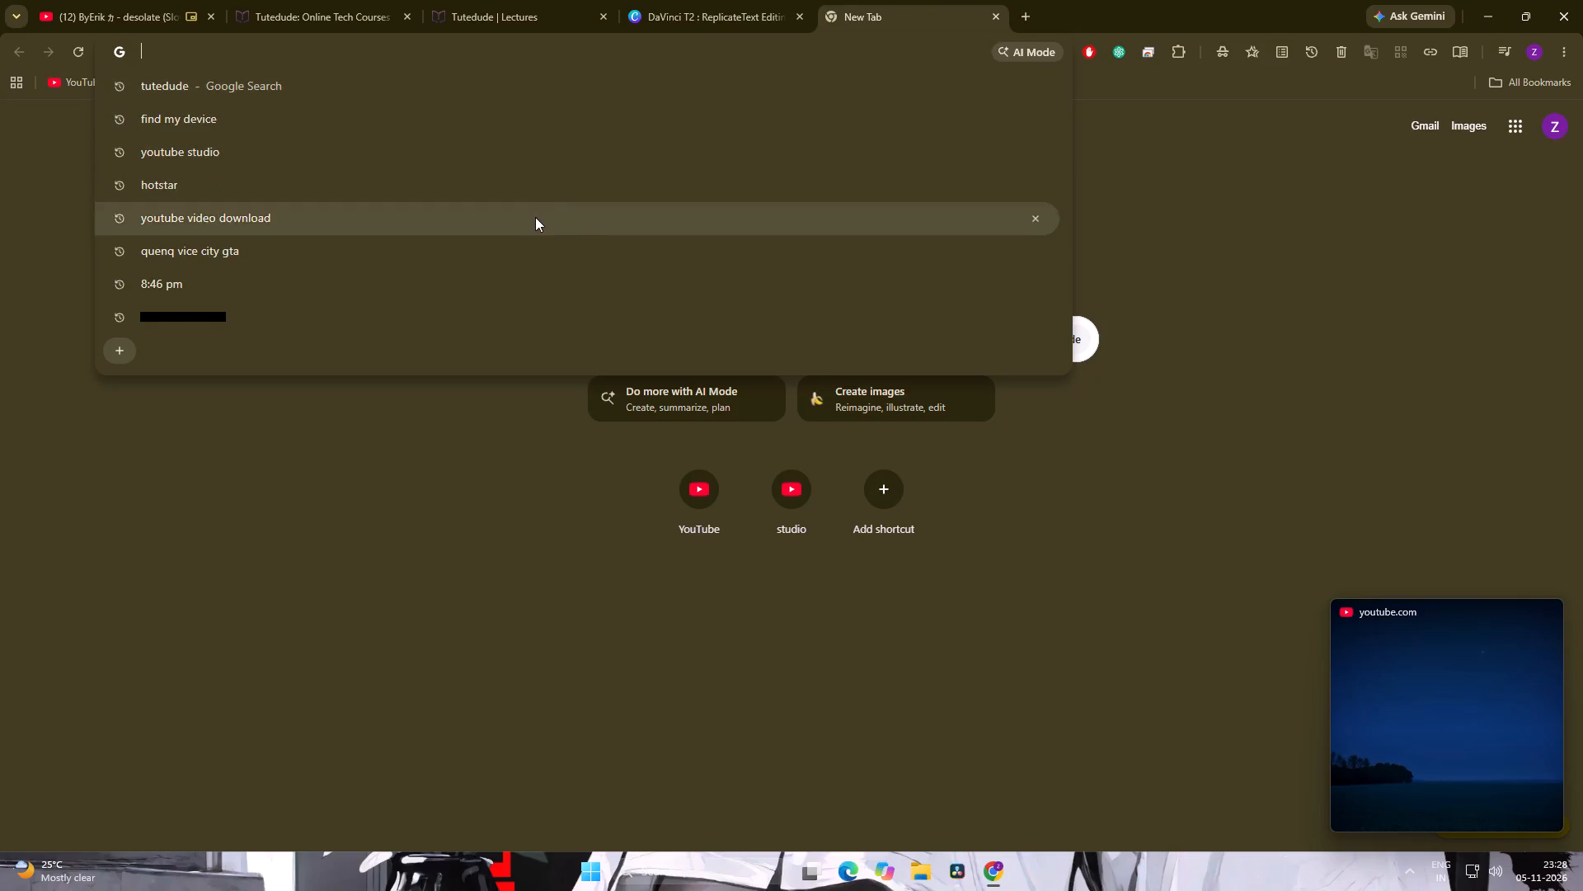
pyautogui.click(472, 243)
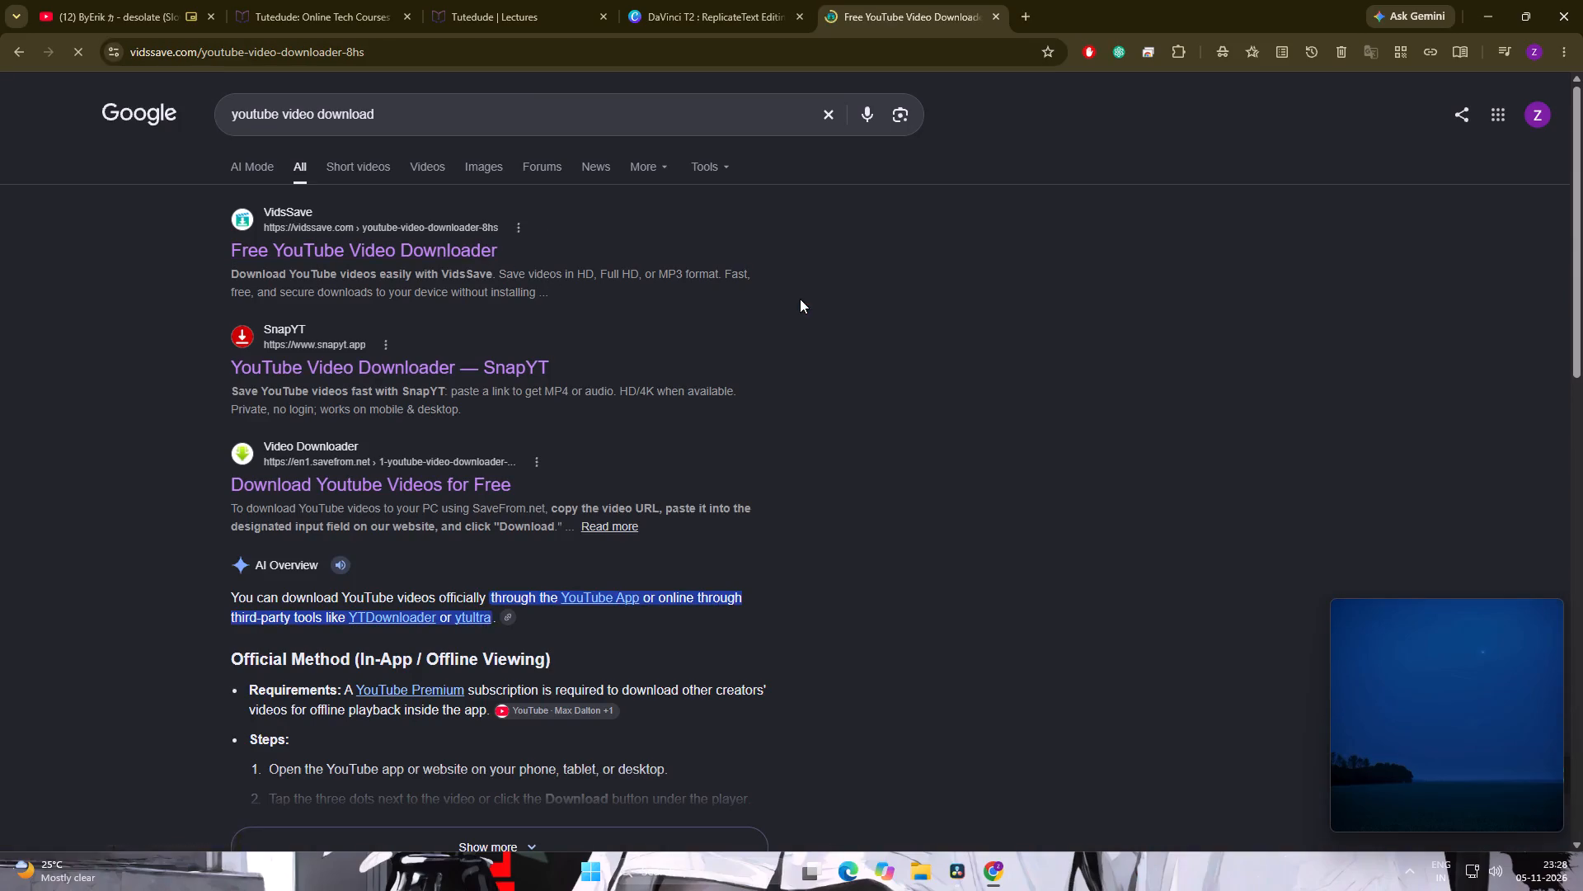
pyautogui.click(684, 411)
pyautogui.hotkey('ctrl', 'v')
pyautogui.press('Return')
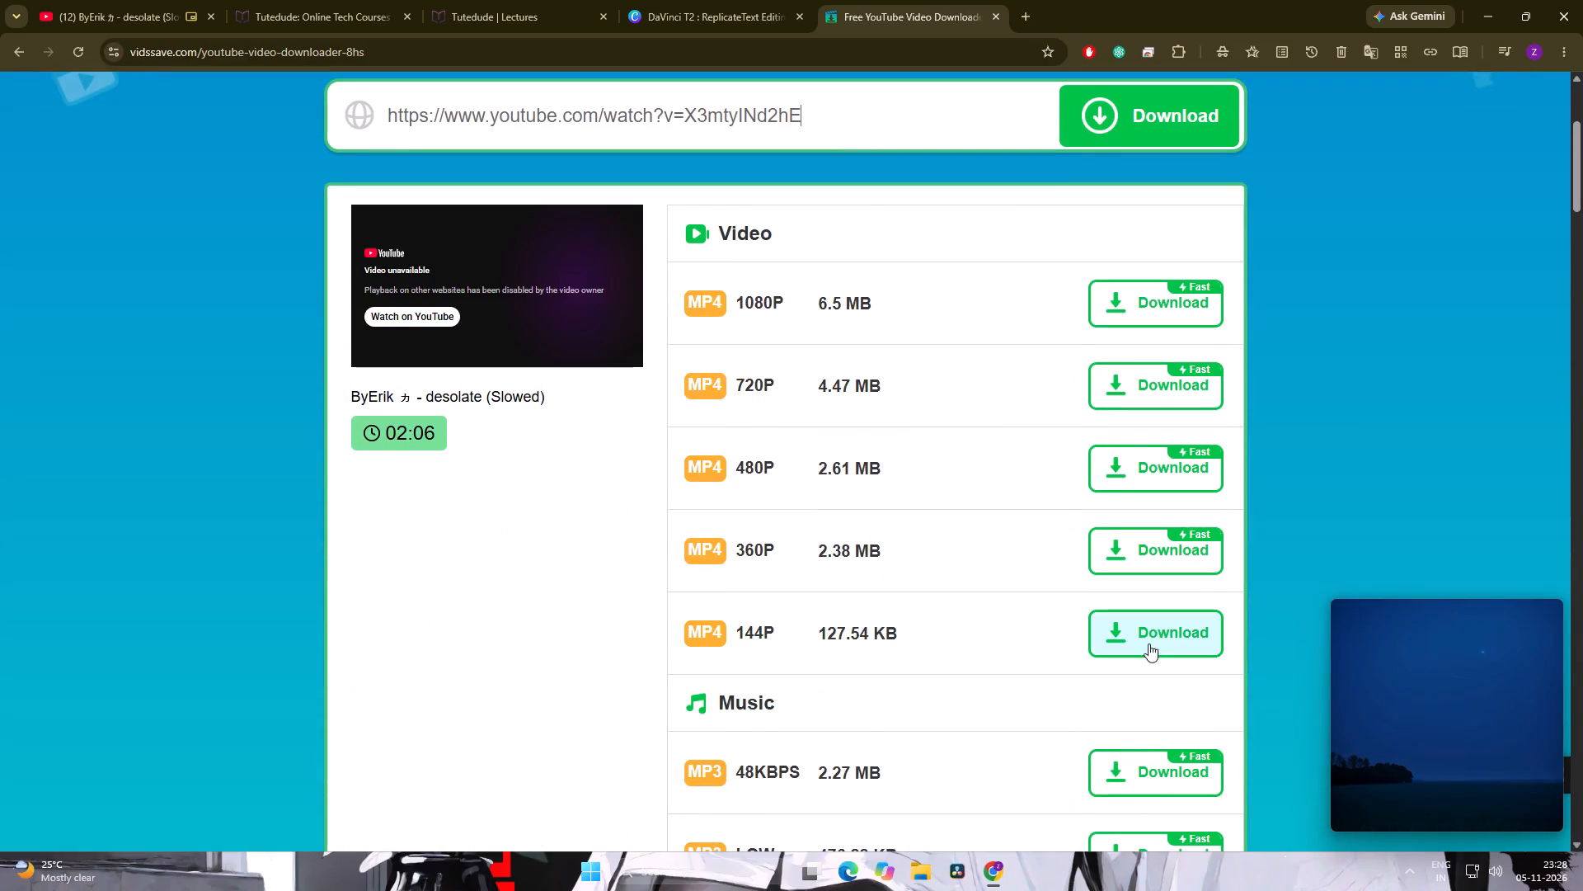
pyautogui.click(1133, 782)
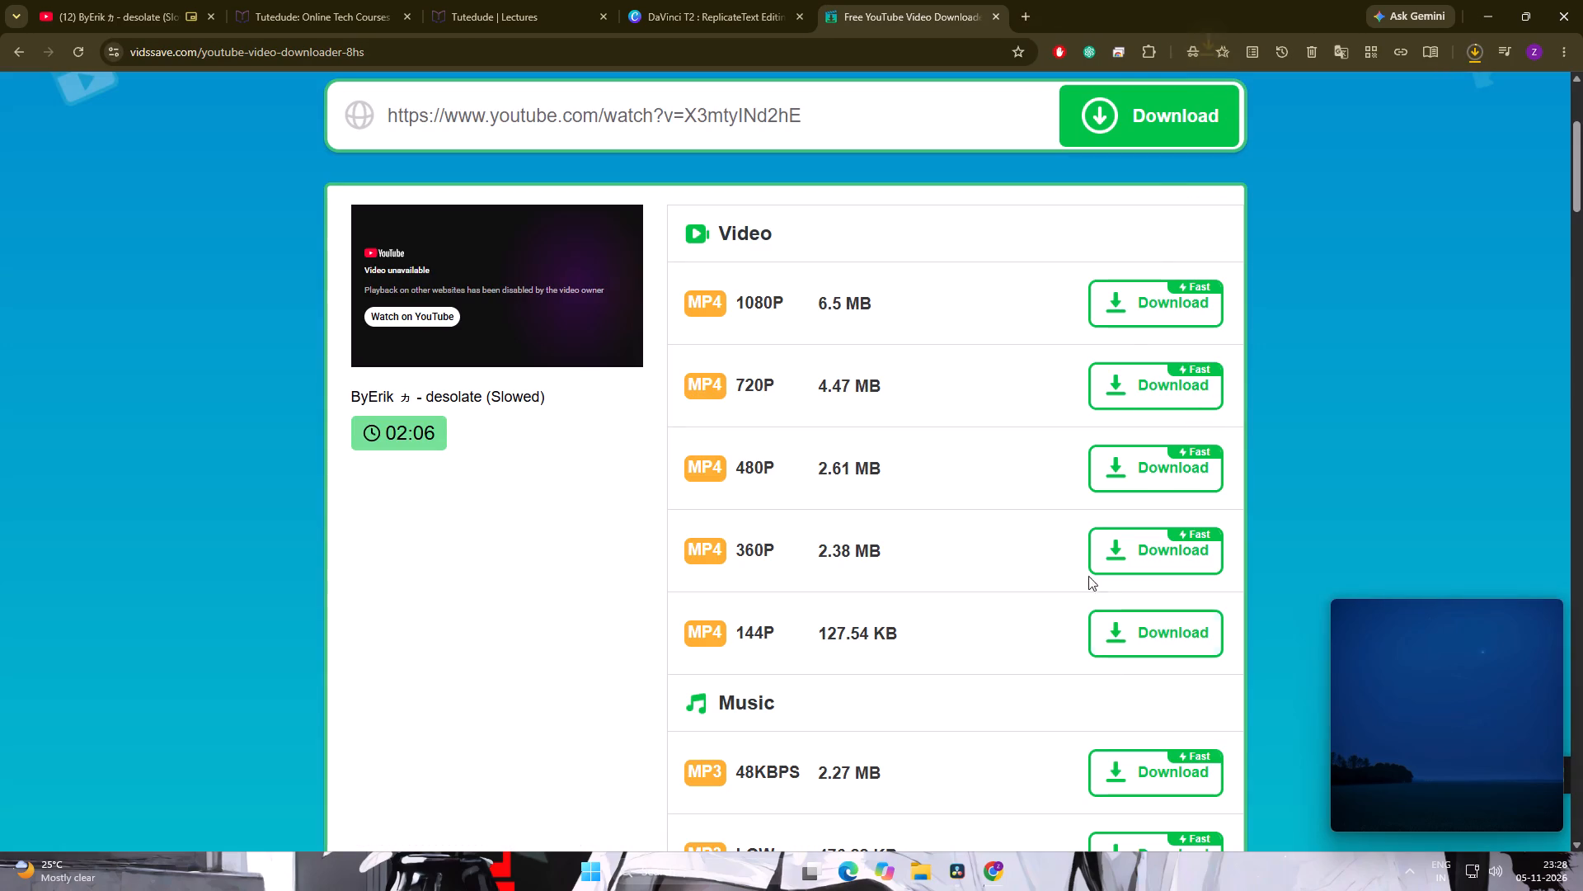
pyautogui.click(997, 21)
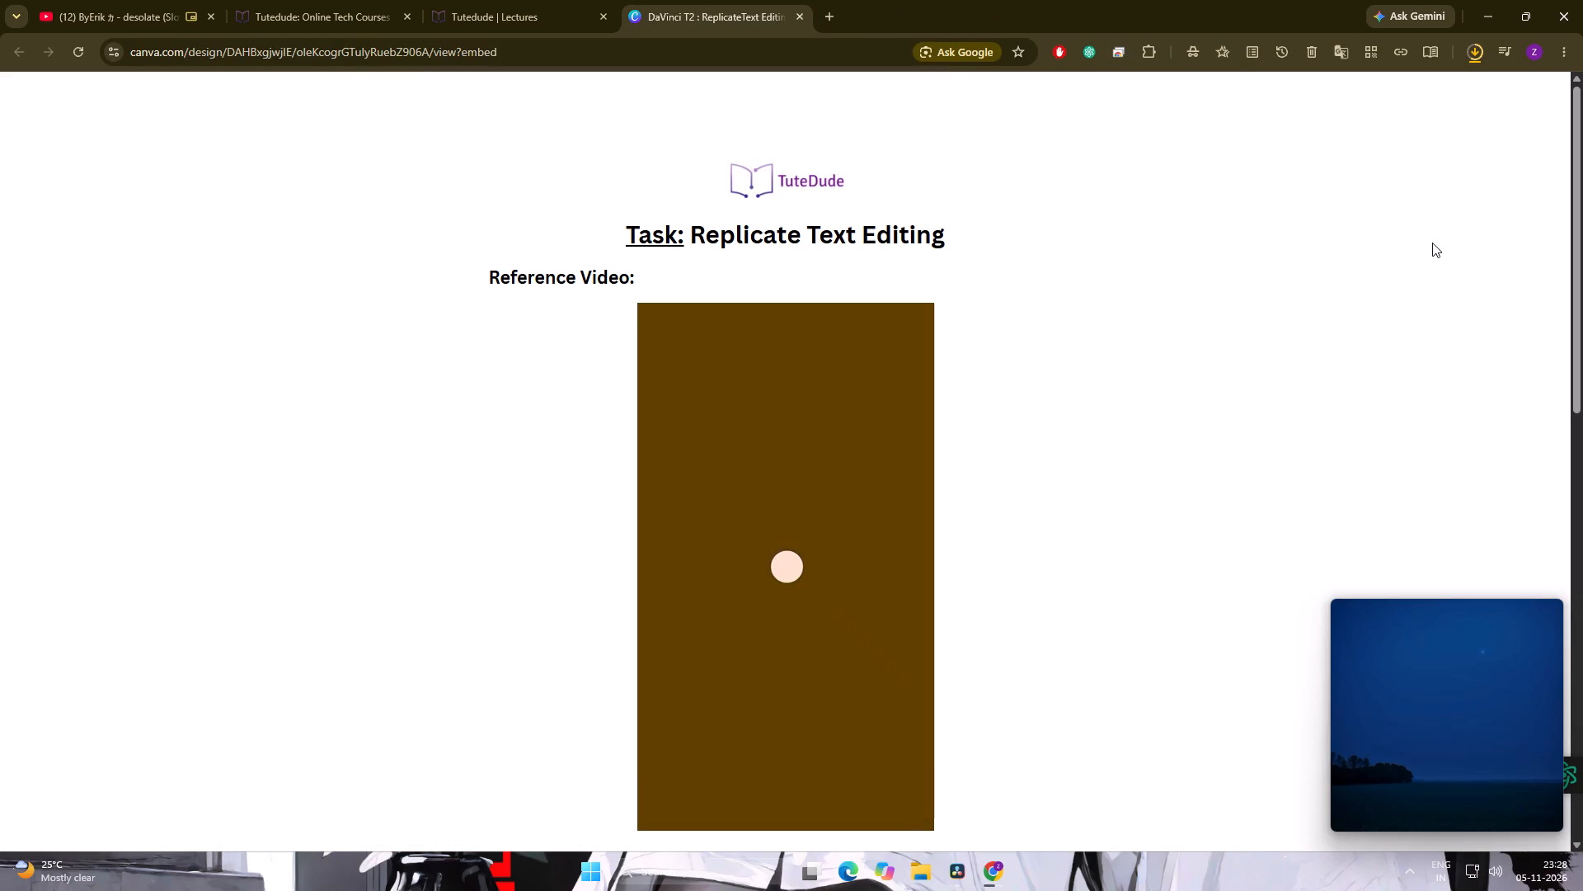
pyautogui.click(153, 0)
pyautogui.click(810, 429)
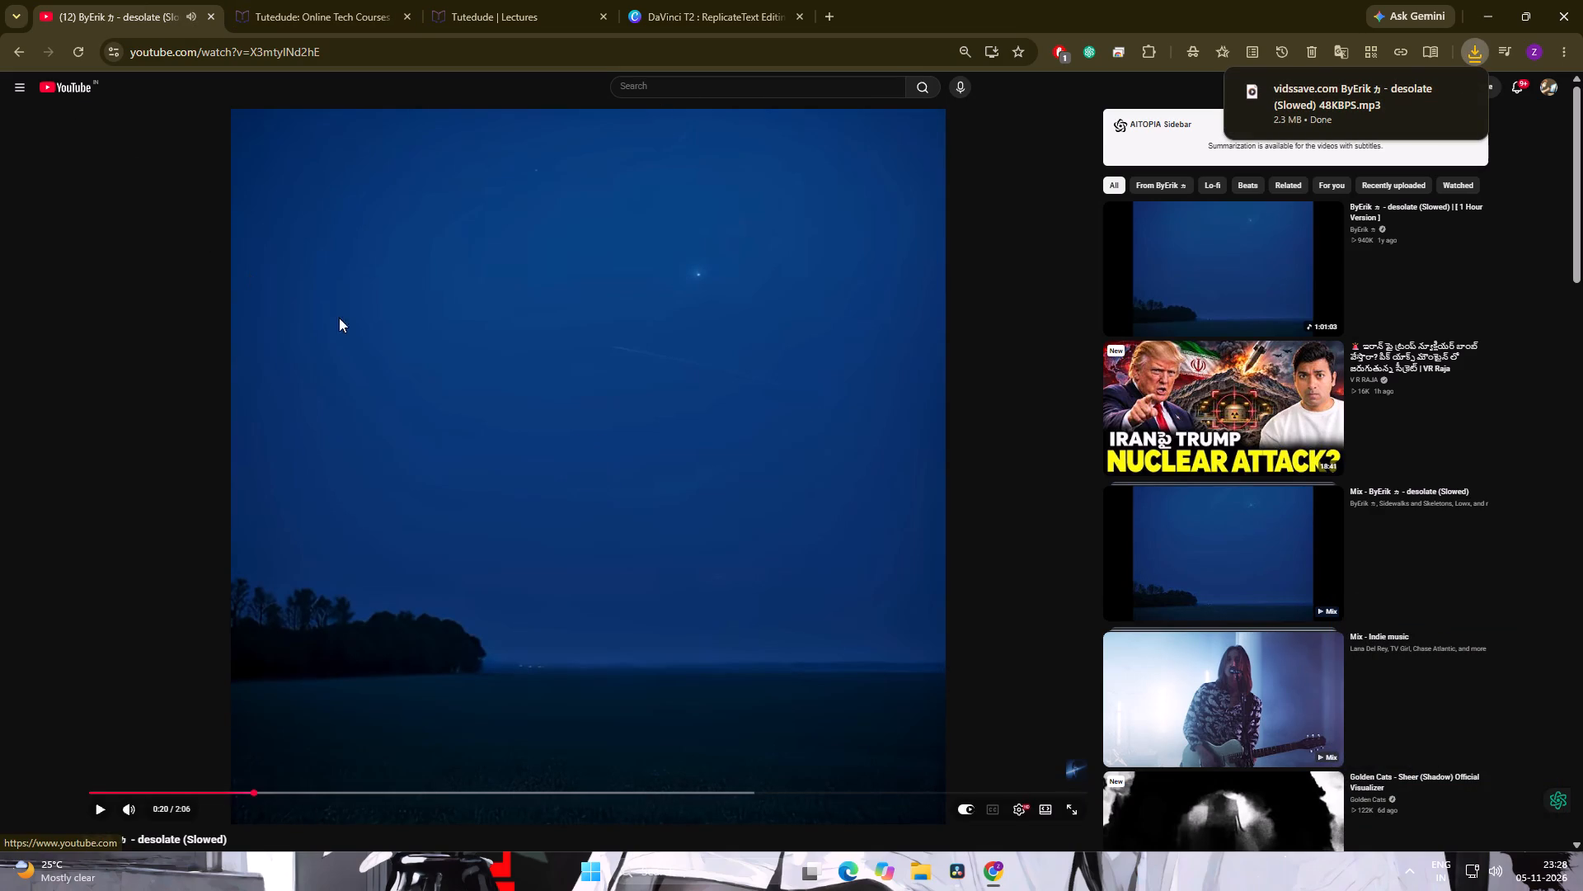
# Switch to DaVinci Resolve and scrub the Fusion Composition on the Edit page to examine how the START letters appear.
pyautogui.click(963, 866)
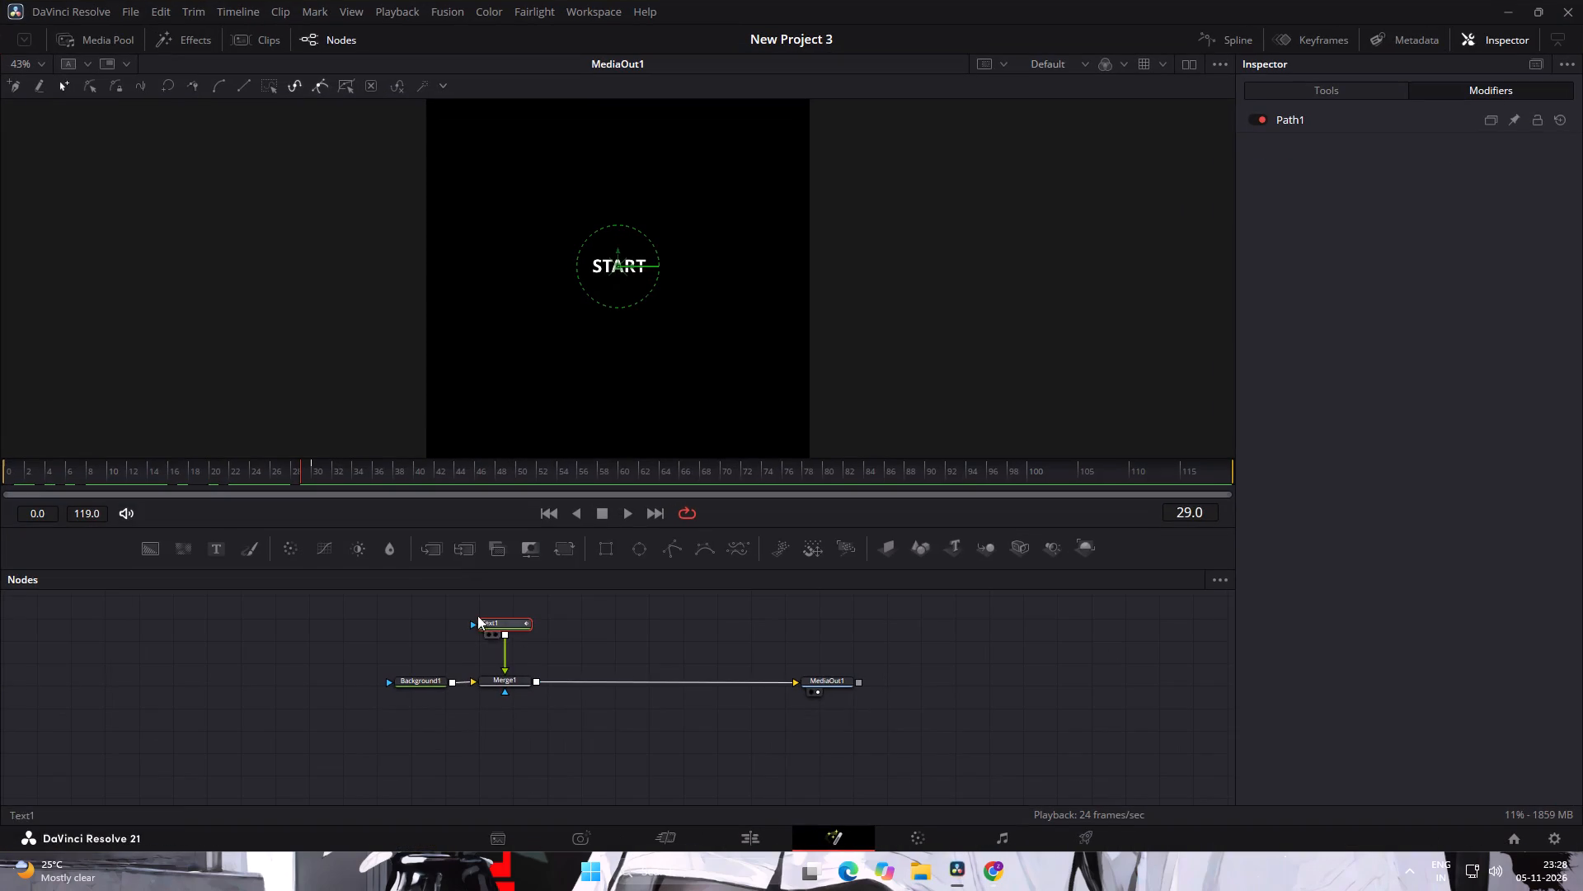
pyautogui.click(735, 827)
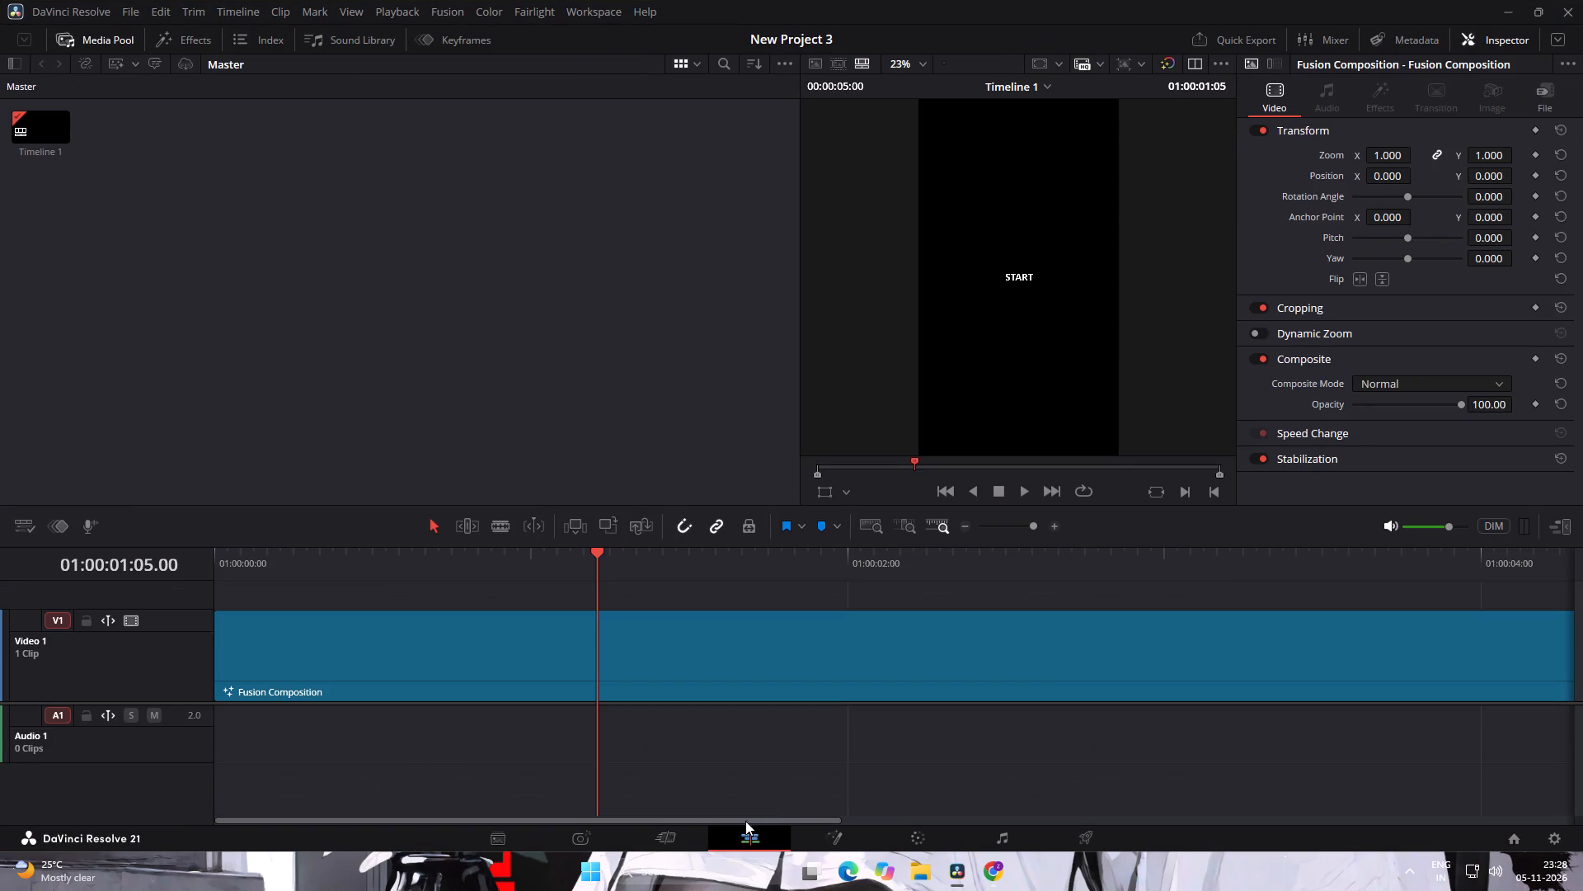
pyautogui.click(425, 756)
pyautogui.moveTo(417, 656); pyautogui.dragTo(261, 665)
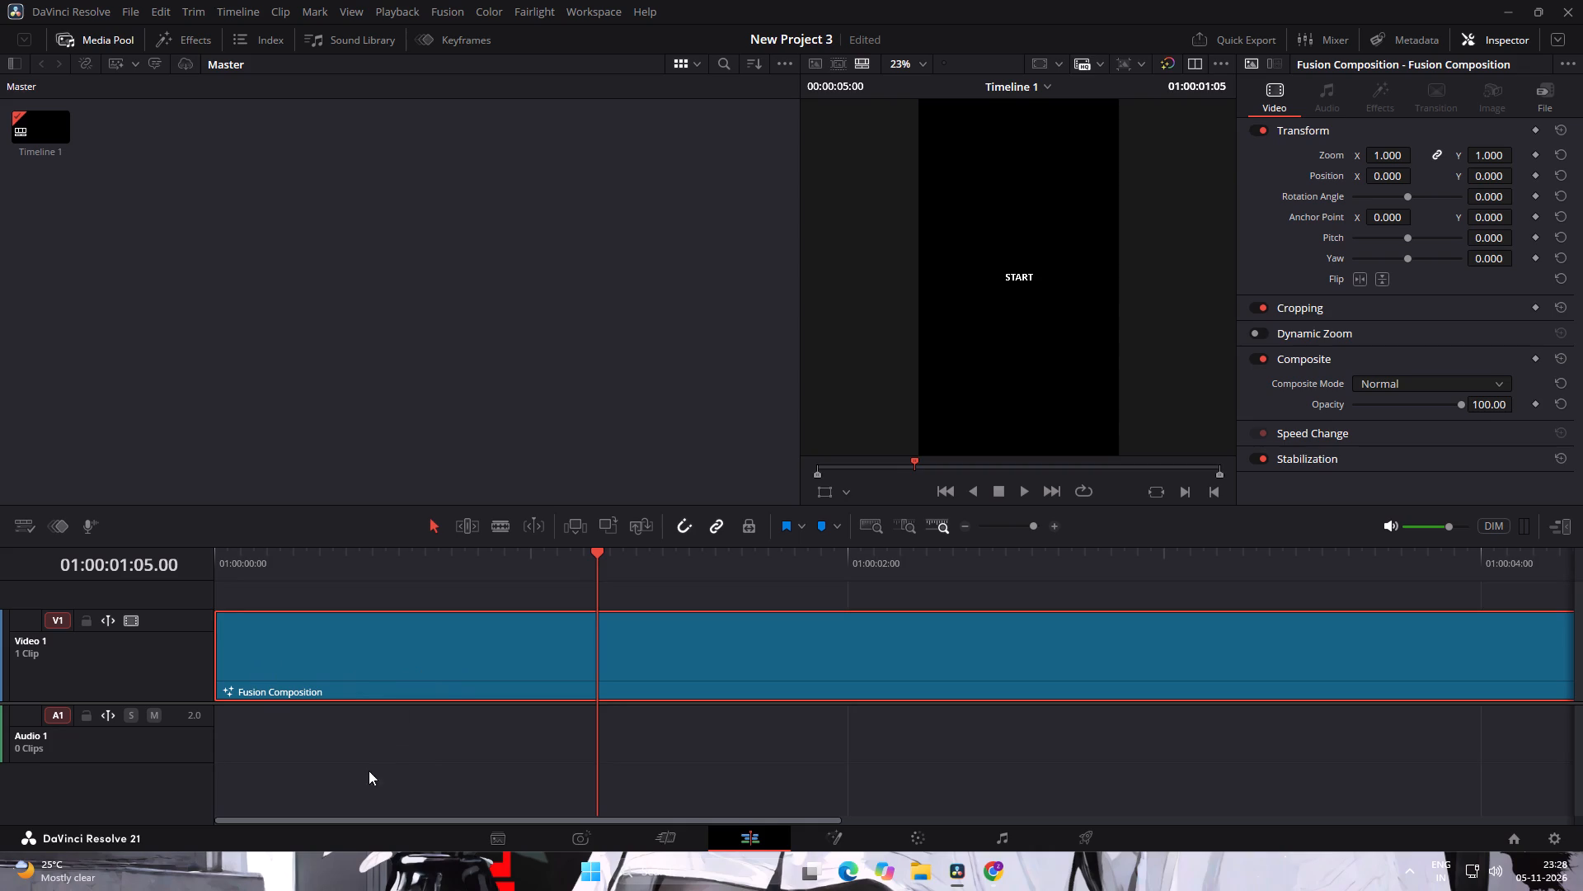
pyautogui.moveTo(594, 561); pyautogui.dragTo(338, 606)
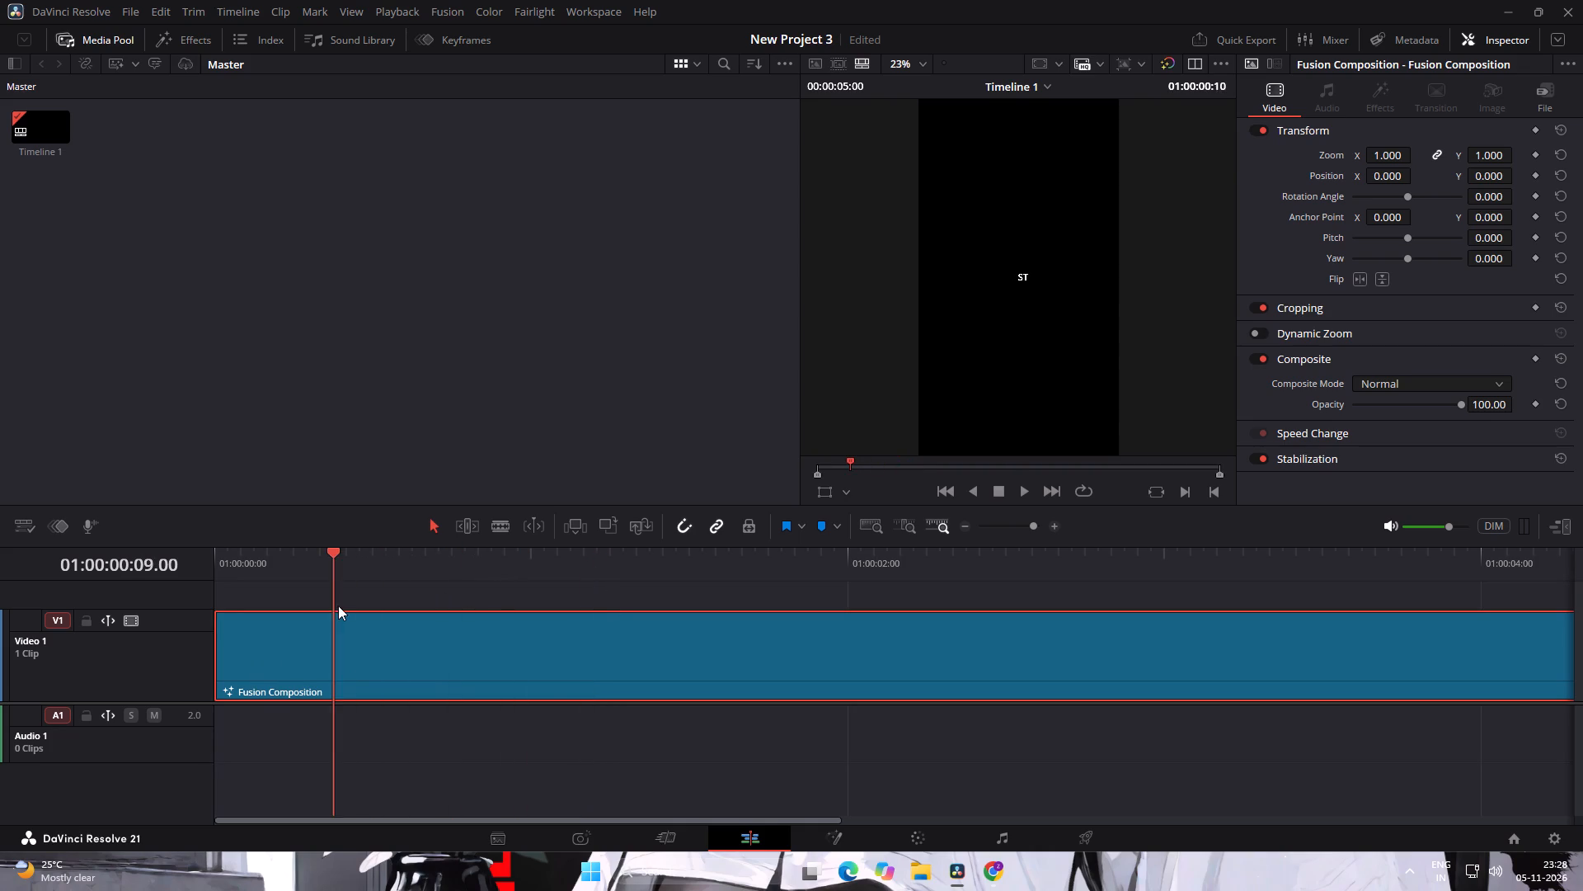
pyautogui.moveTo(338, 606); pyautogui.dragTo(328, 649)
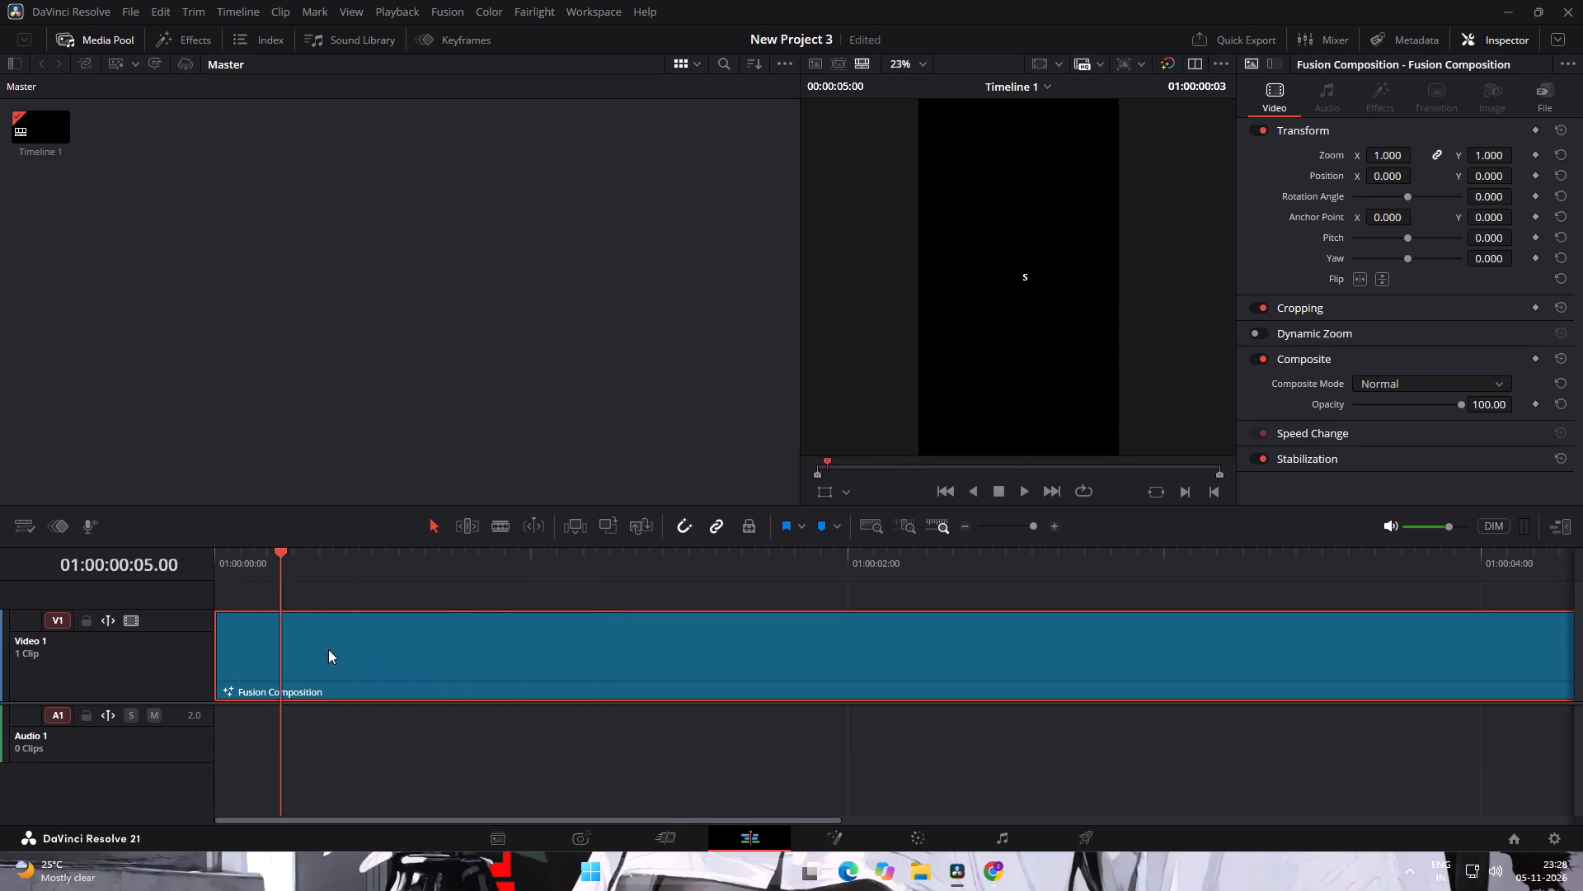
pyautogui.moveTo(328, 649); pyautogui.dragTo(275, 676)
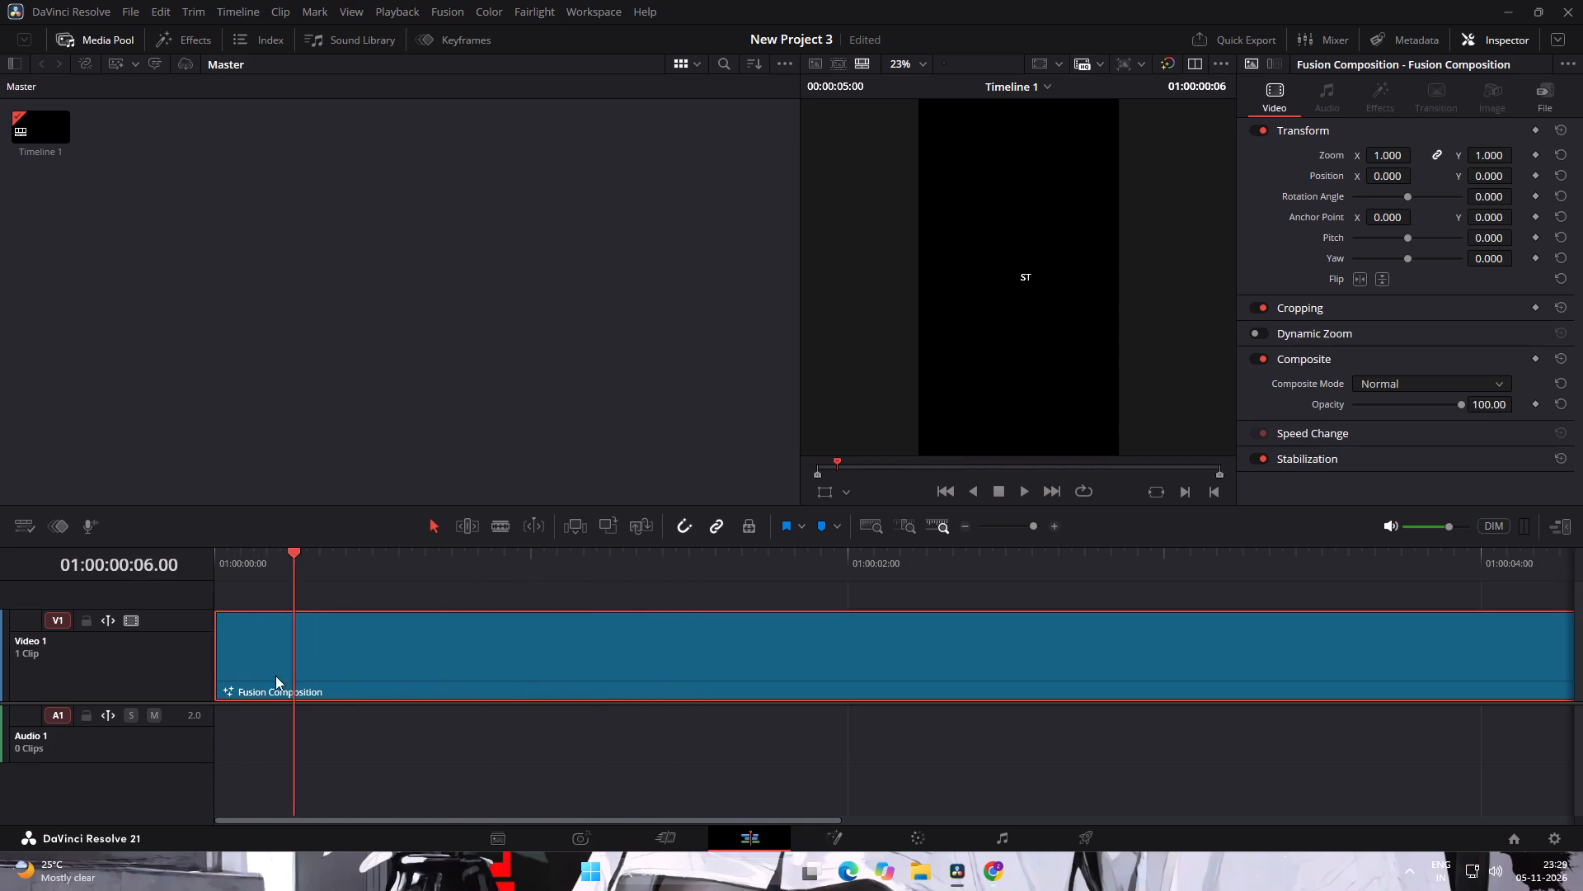
pyautogui.moveTo(275, 676); pyautogui.dragTo(599, 672)
# Show all of Text1's animation curves in Fusion's Spline editor, select their keyframes and smooth them.
pyautogui.click(818, 840)
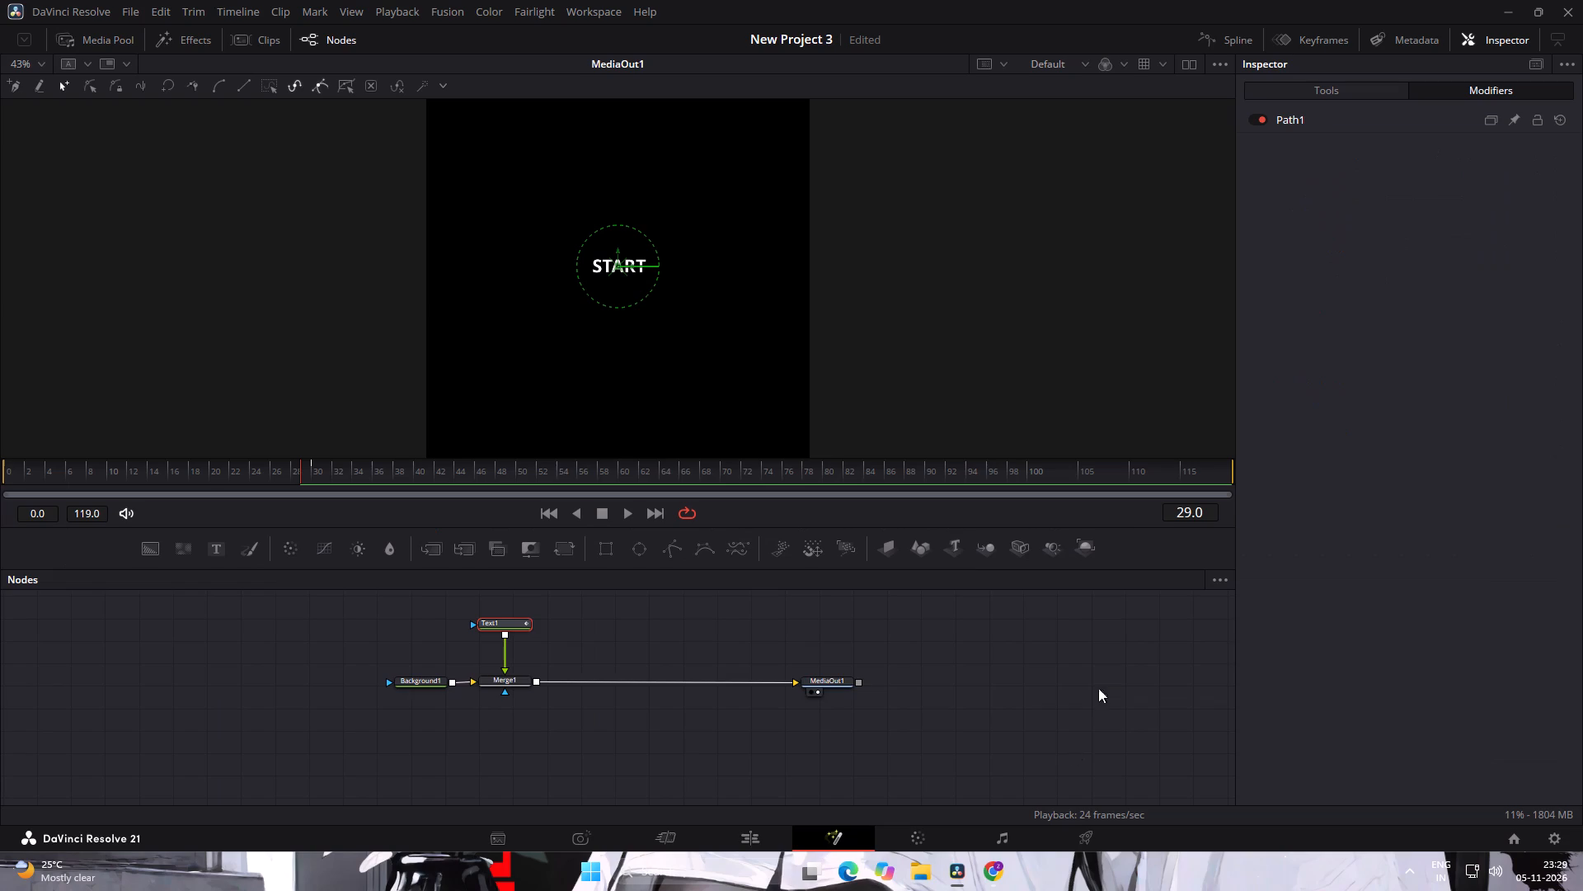
pyautogui.click(1236, 30)
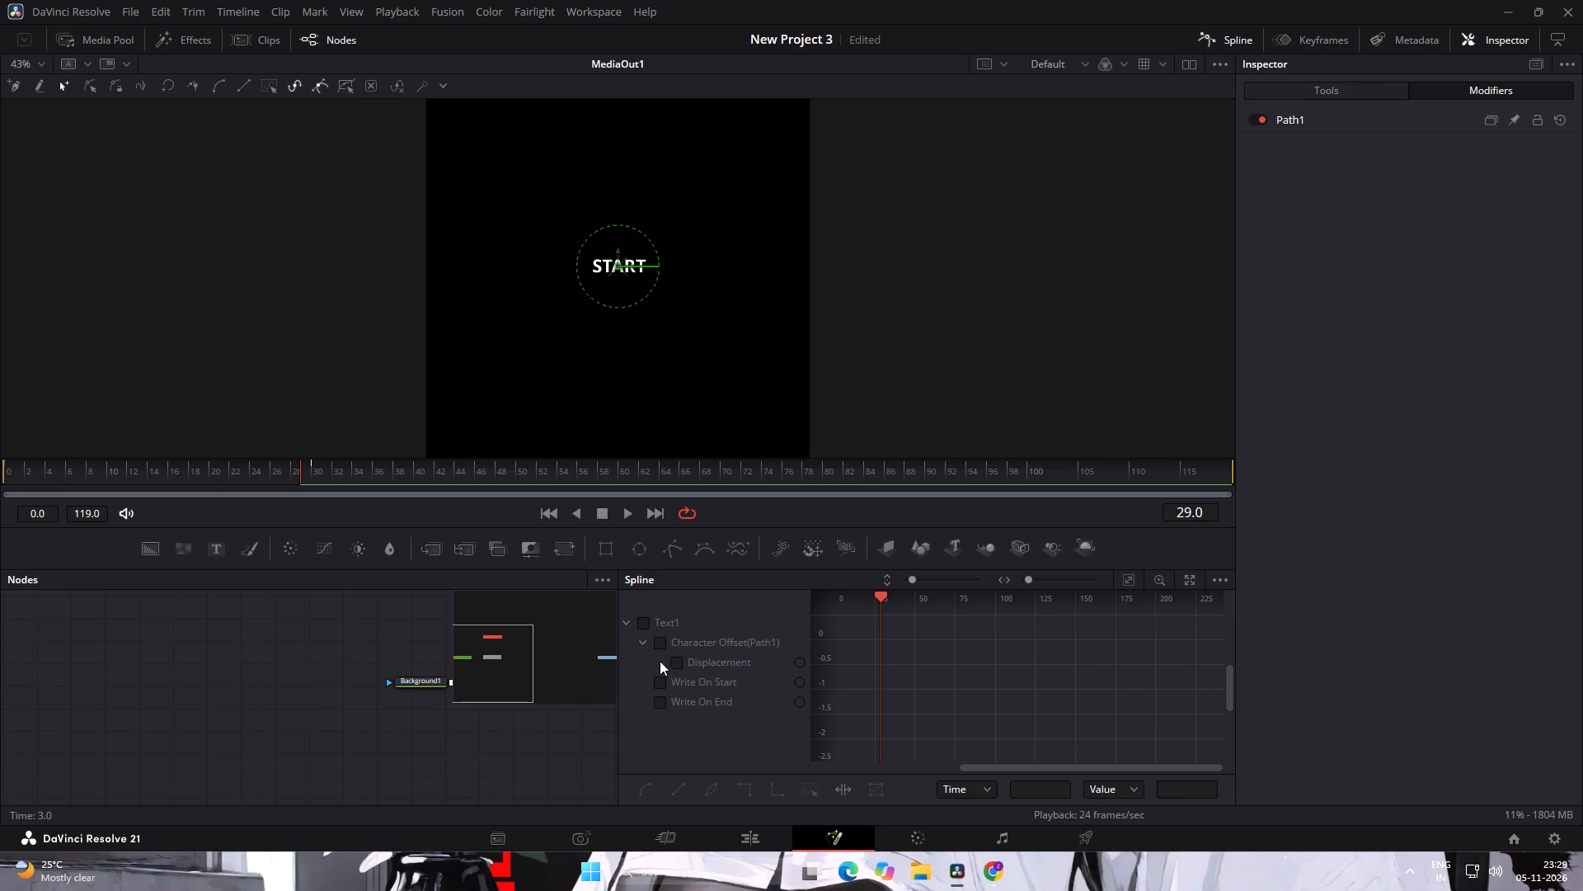
pyautogui.click(638, 622)
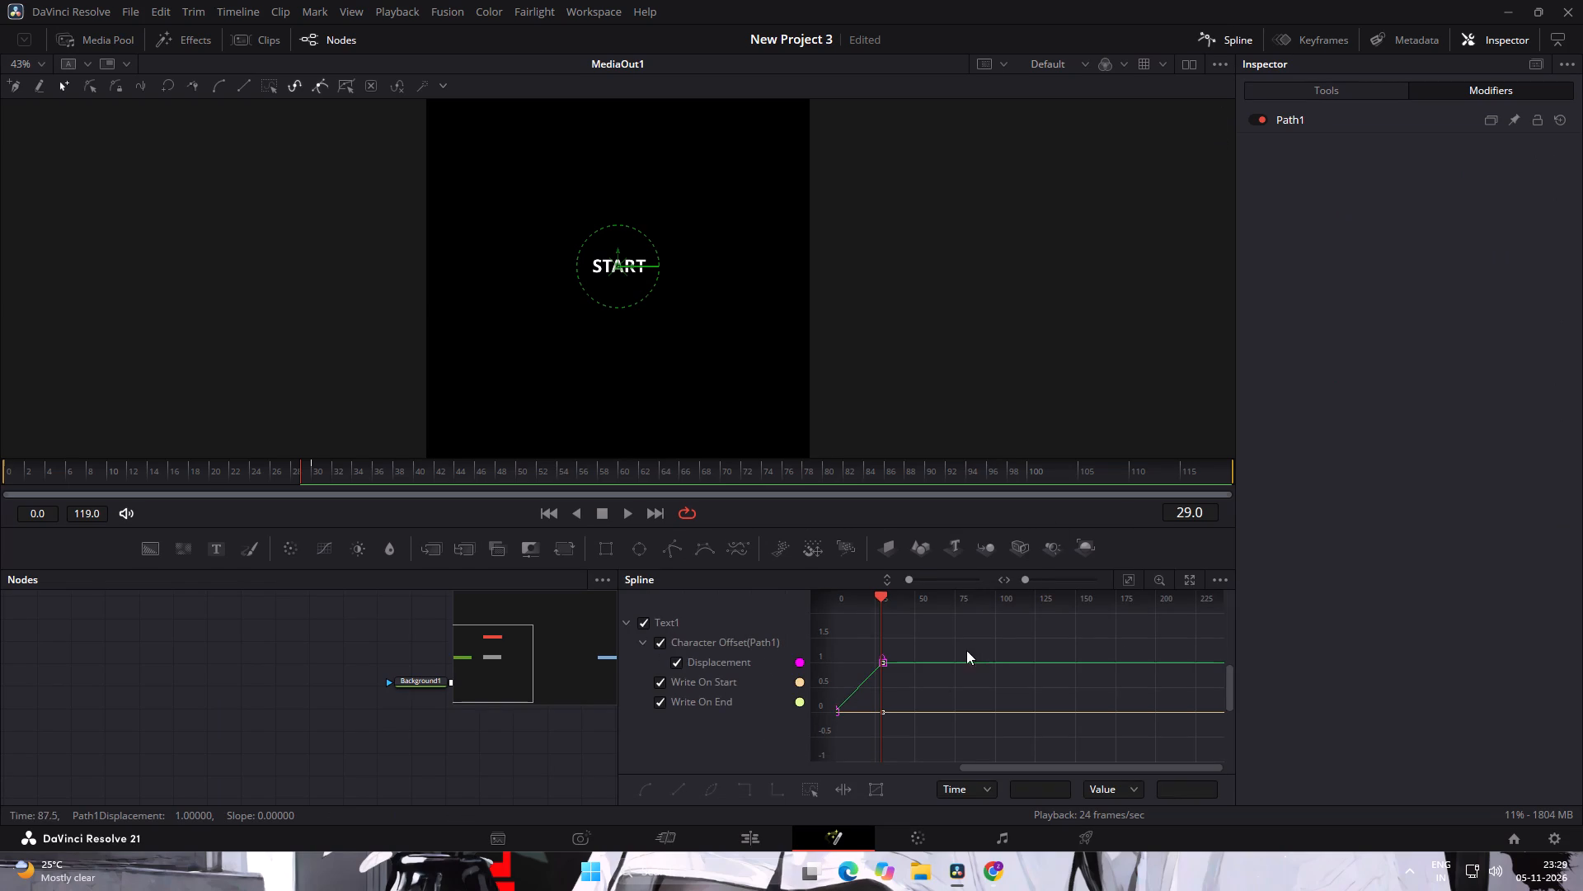
pyautogui.moveTo(993, 638); pyautogui.dragTo(705, 803)
pyautogui.click(643, 796)
pyautogui.click(336, 734)
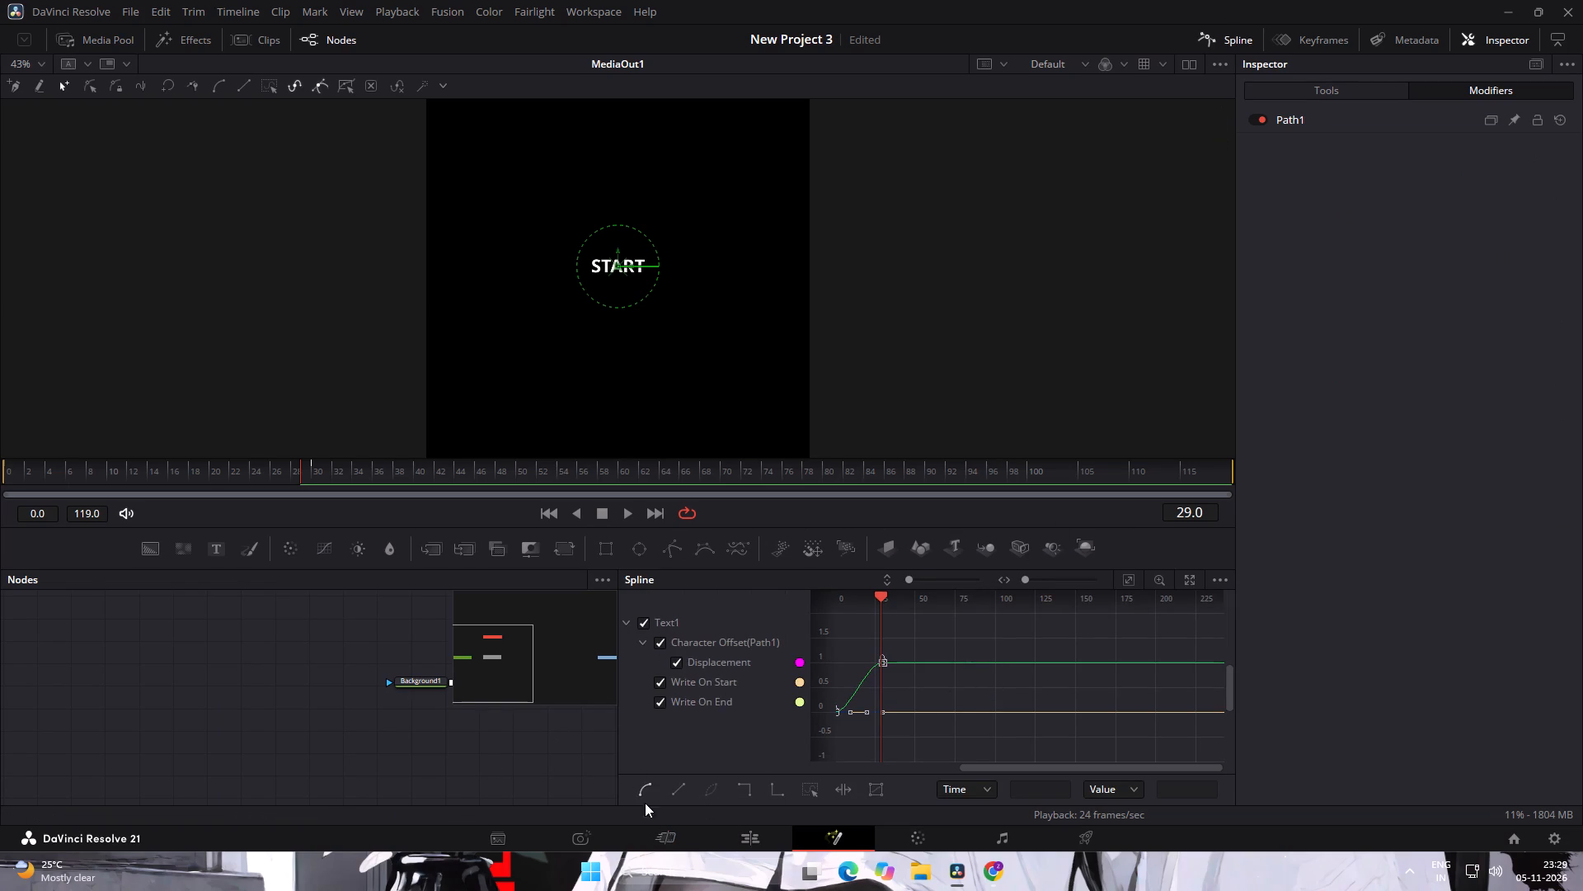
# Play the START animation from the beginning of the edit timeline to check the smoothed motion.
pyautogui.click(773, 834)
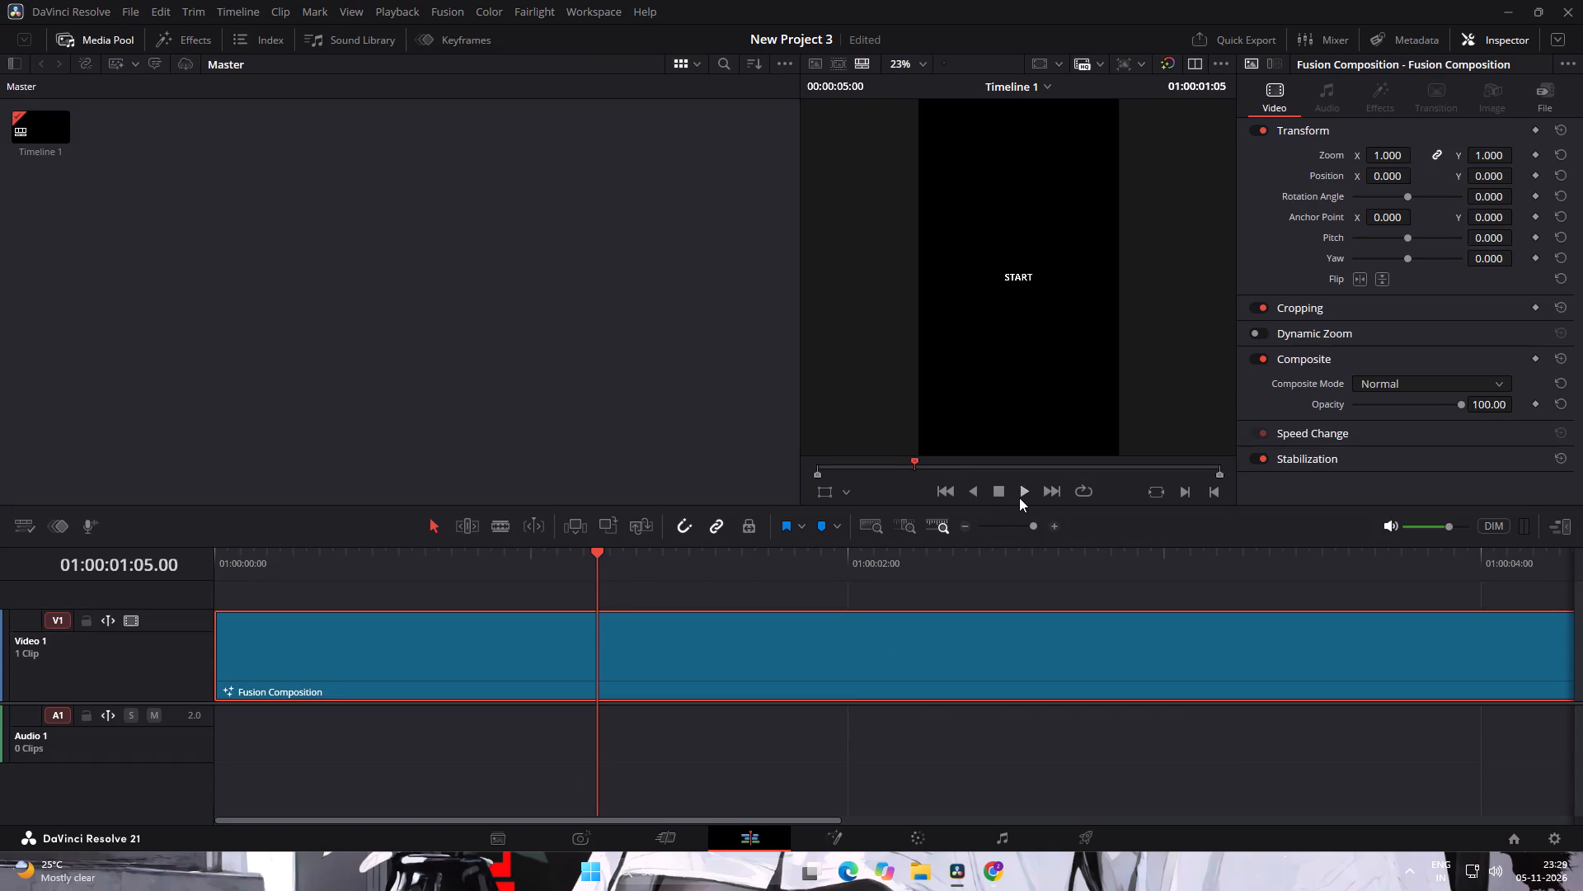
pyautogui.click(1019, 497)
pyautogui.click(999, 490)
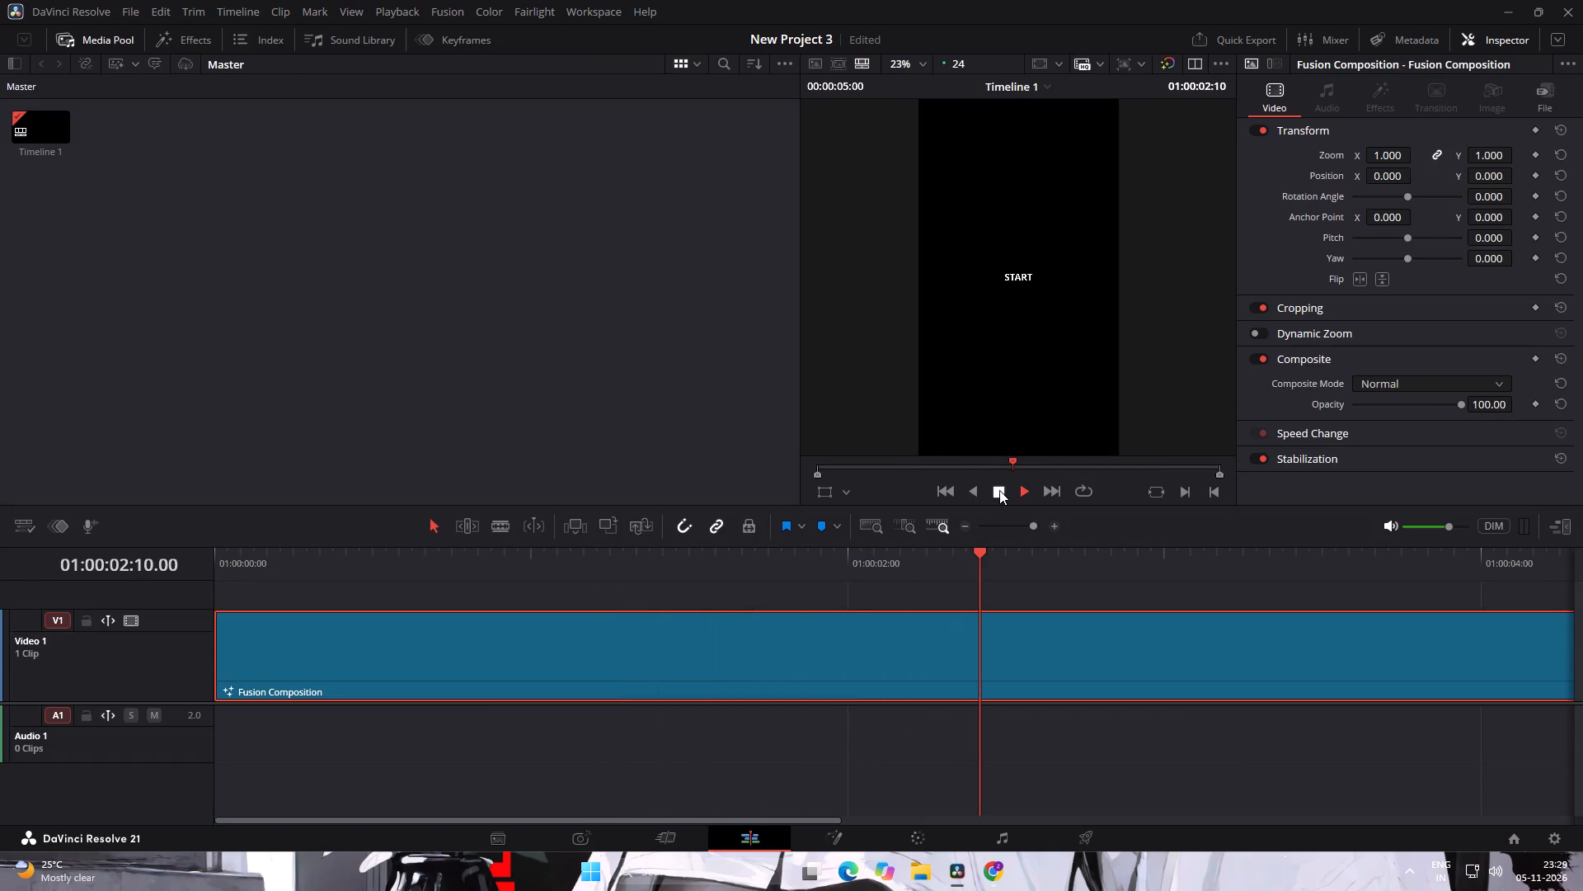
pyautogui.moveTo(977, 556); pyautogui.dragTo(231, 634)
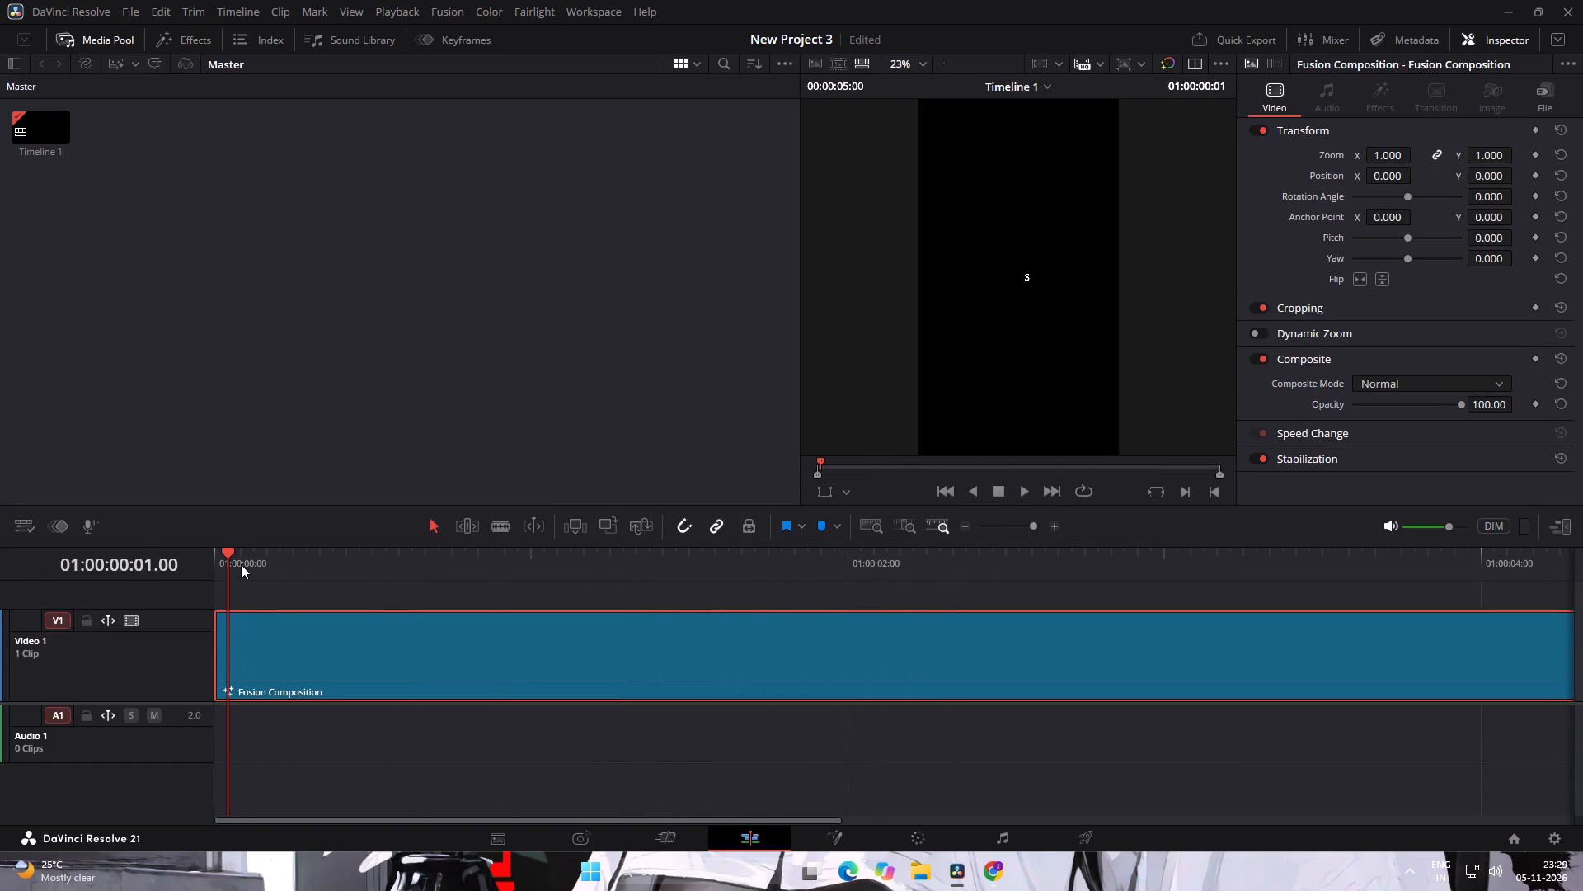
pyautogui.moveTo(223, 557); pyautogui.dragTo(148, 575)
pyautogui.click(1015, 501)
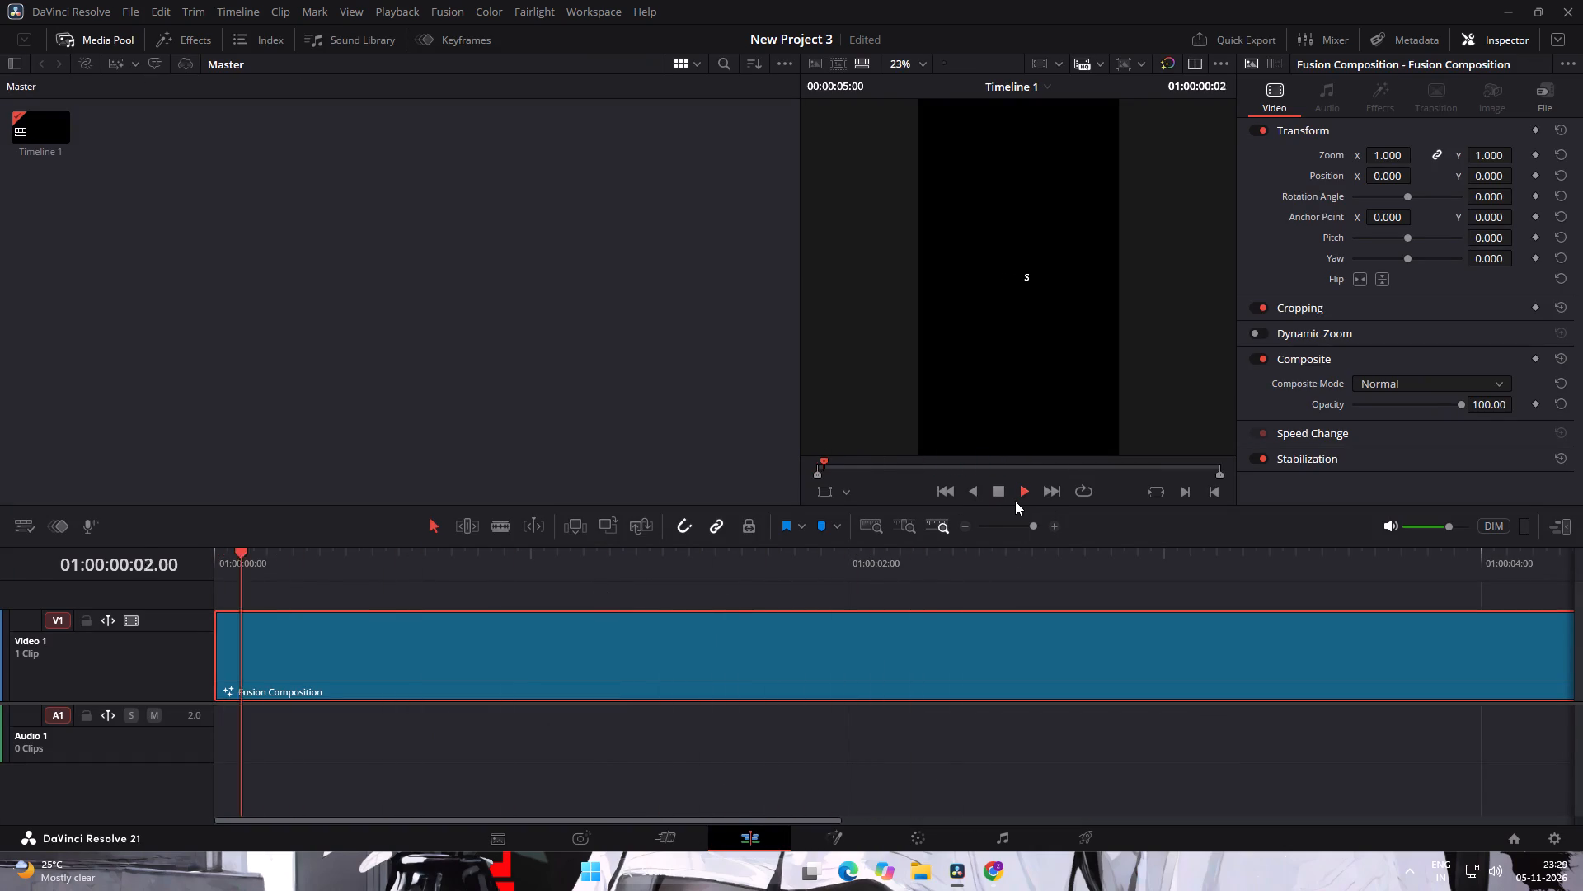
pyautogui.click(993, 488)
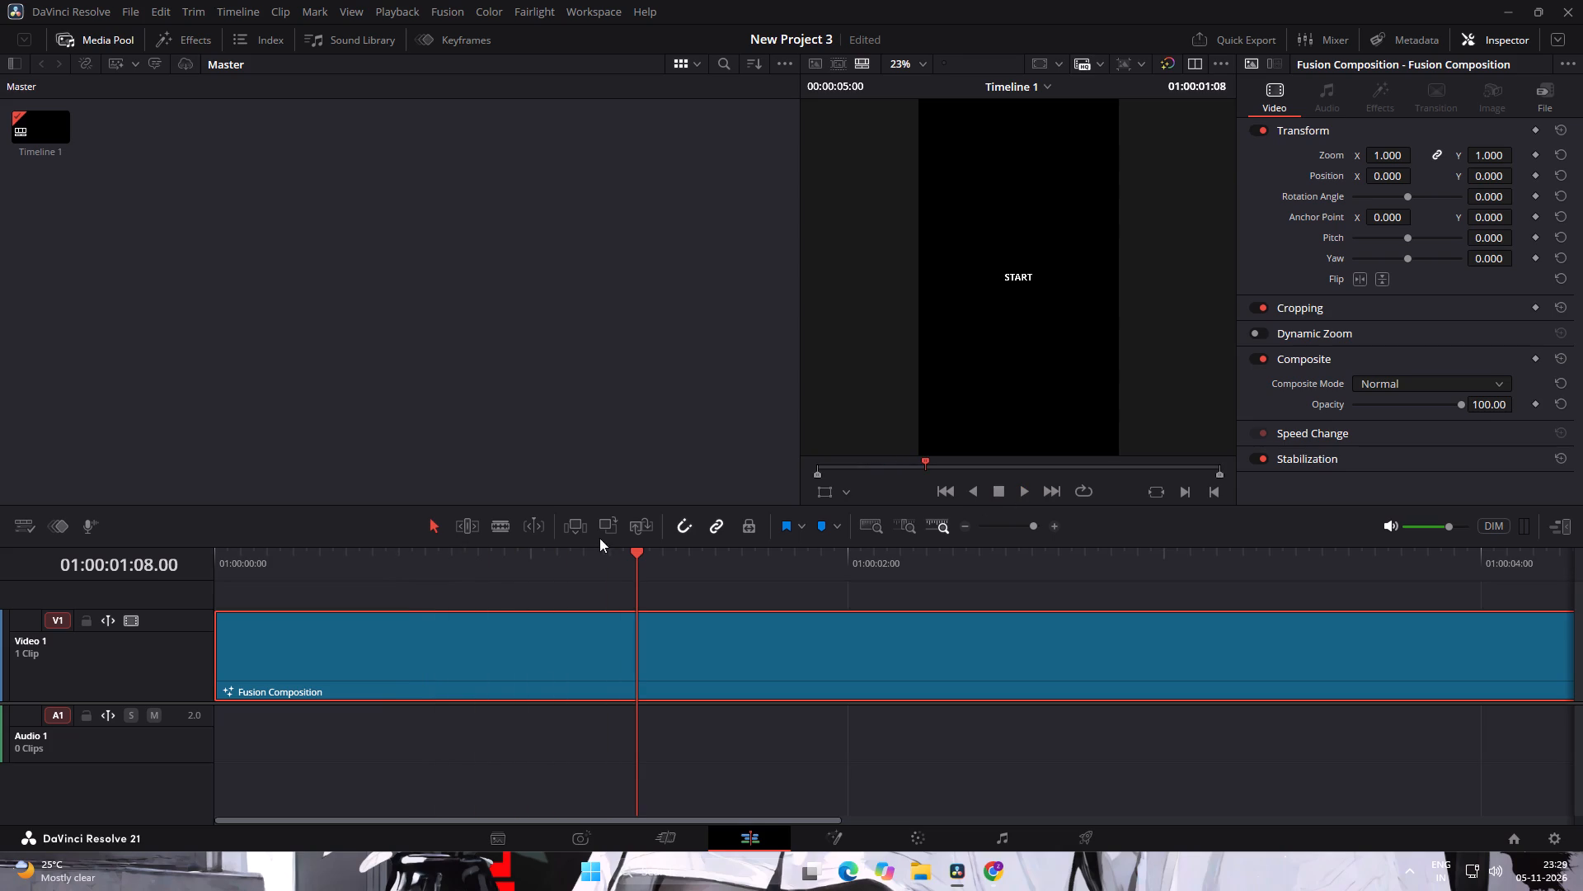
pyautogui.moveTo(633, 548); pyautogui.dragTo(120, 636)
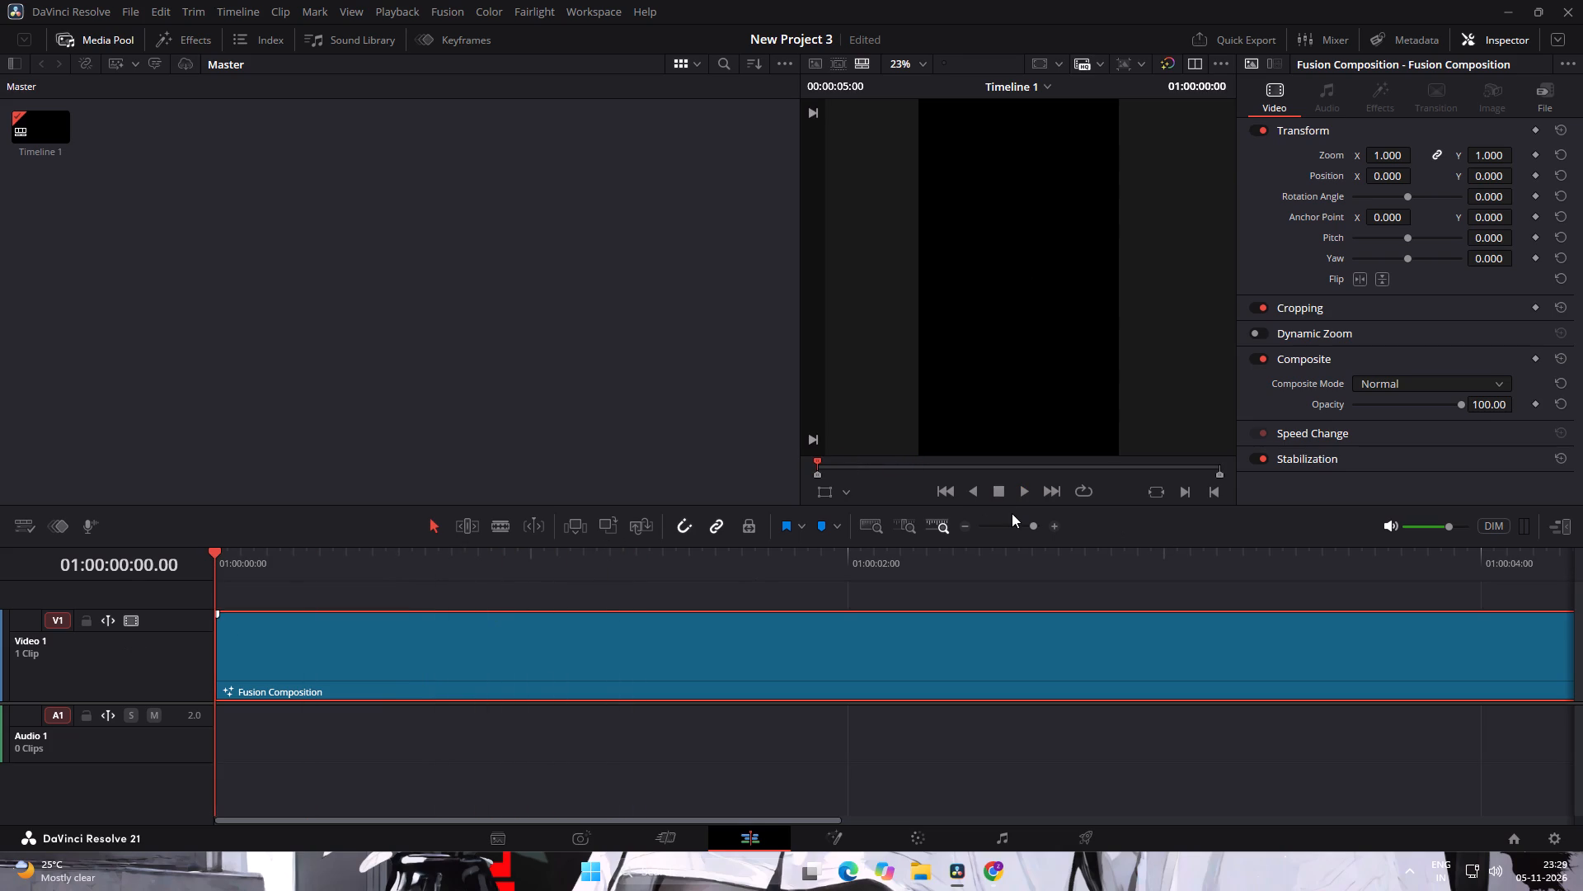
pyautogui.click(1027, 493)
pyautogui.doubleClick(1008, 493)
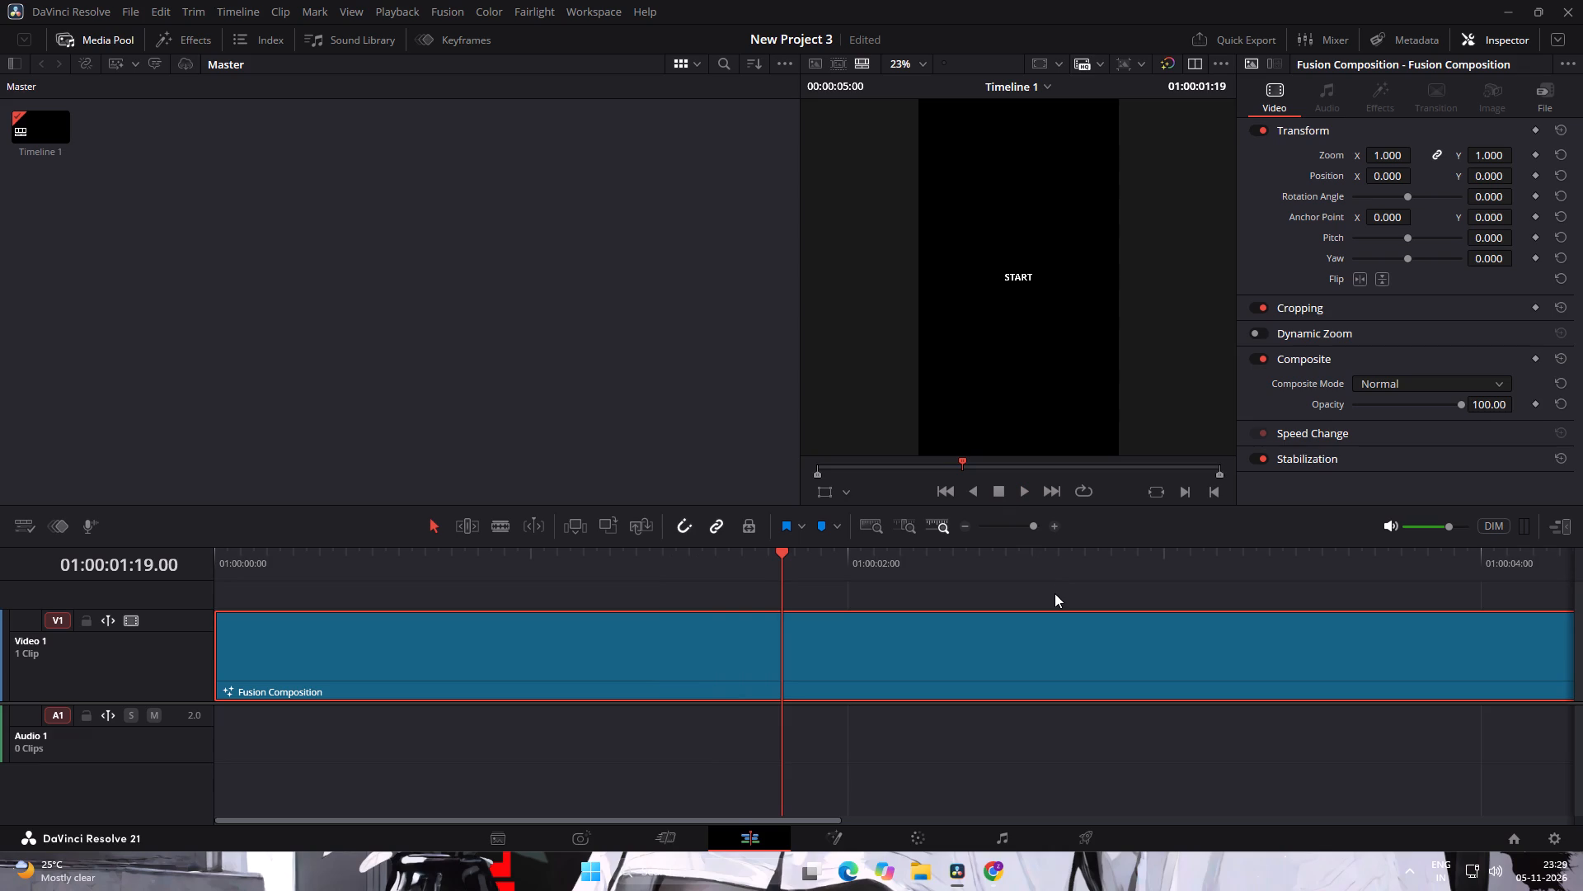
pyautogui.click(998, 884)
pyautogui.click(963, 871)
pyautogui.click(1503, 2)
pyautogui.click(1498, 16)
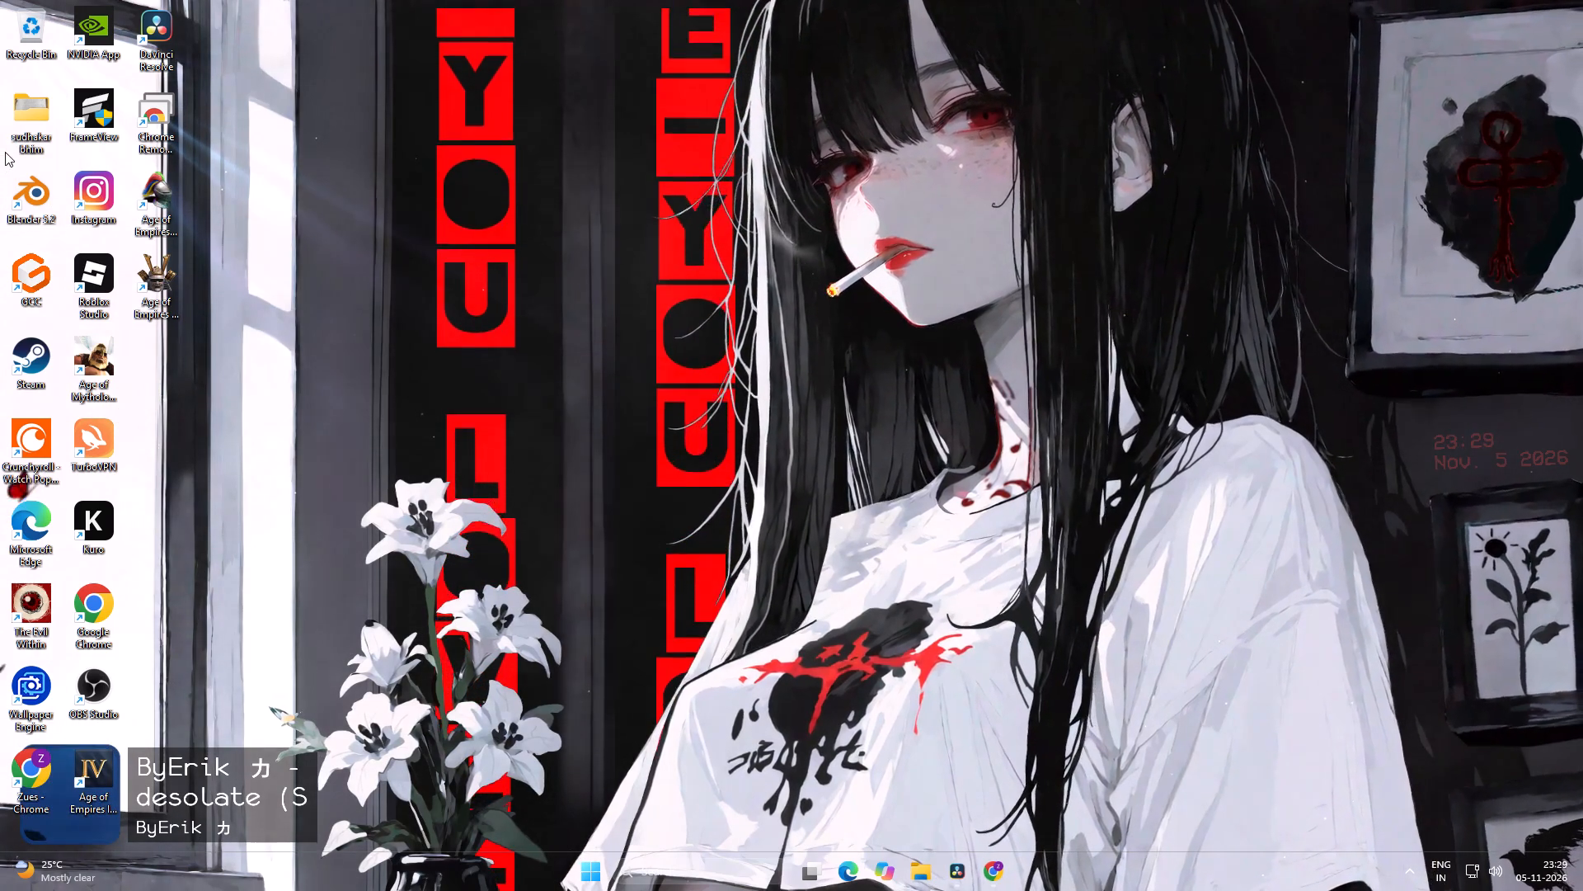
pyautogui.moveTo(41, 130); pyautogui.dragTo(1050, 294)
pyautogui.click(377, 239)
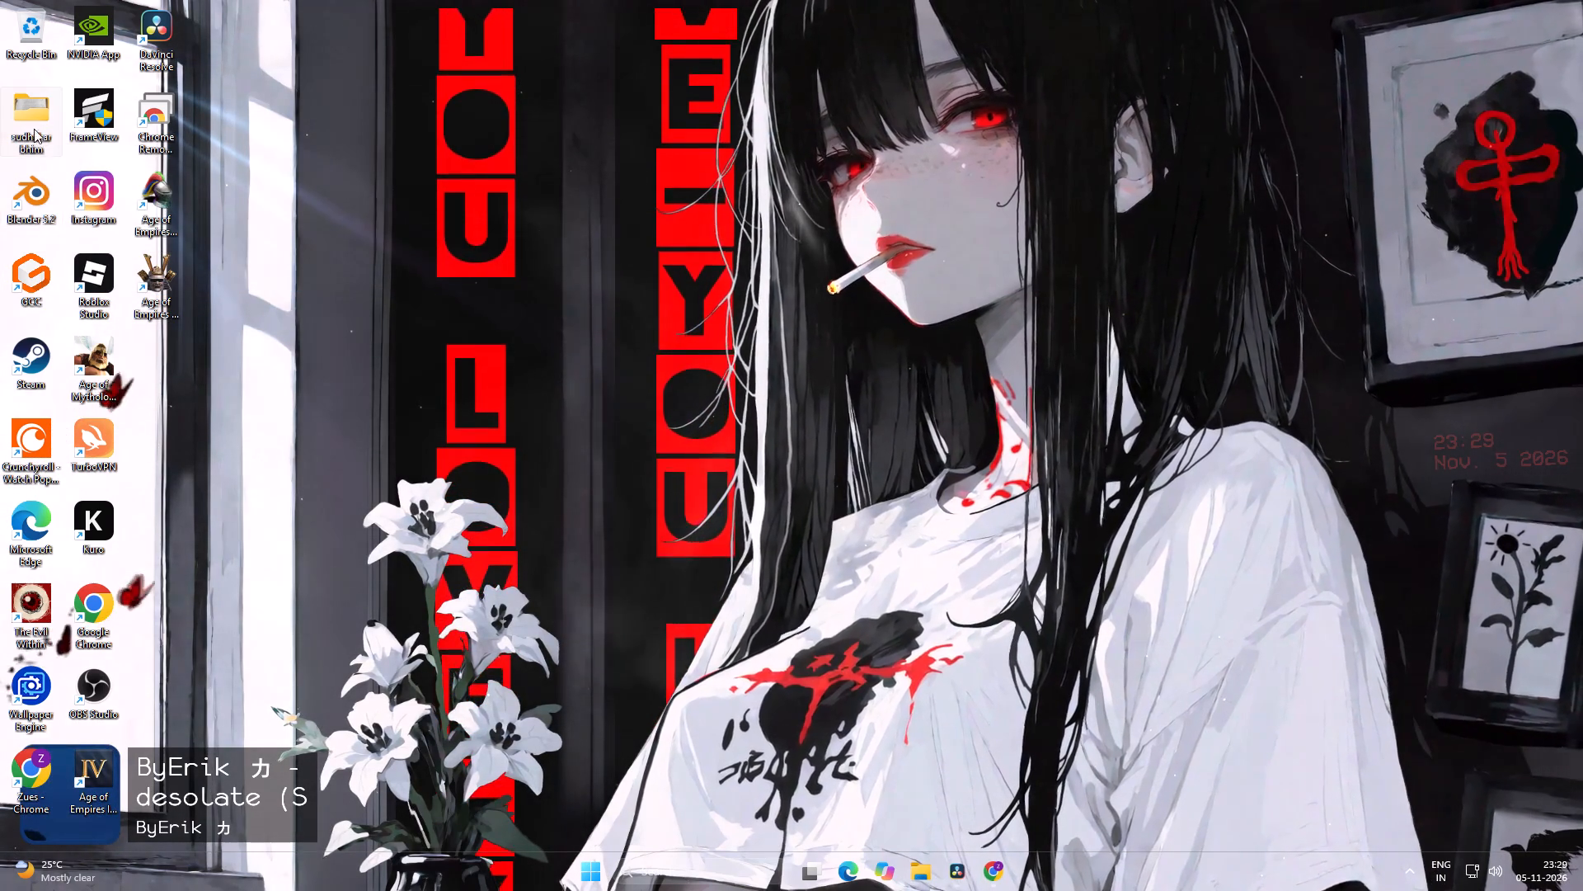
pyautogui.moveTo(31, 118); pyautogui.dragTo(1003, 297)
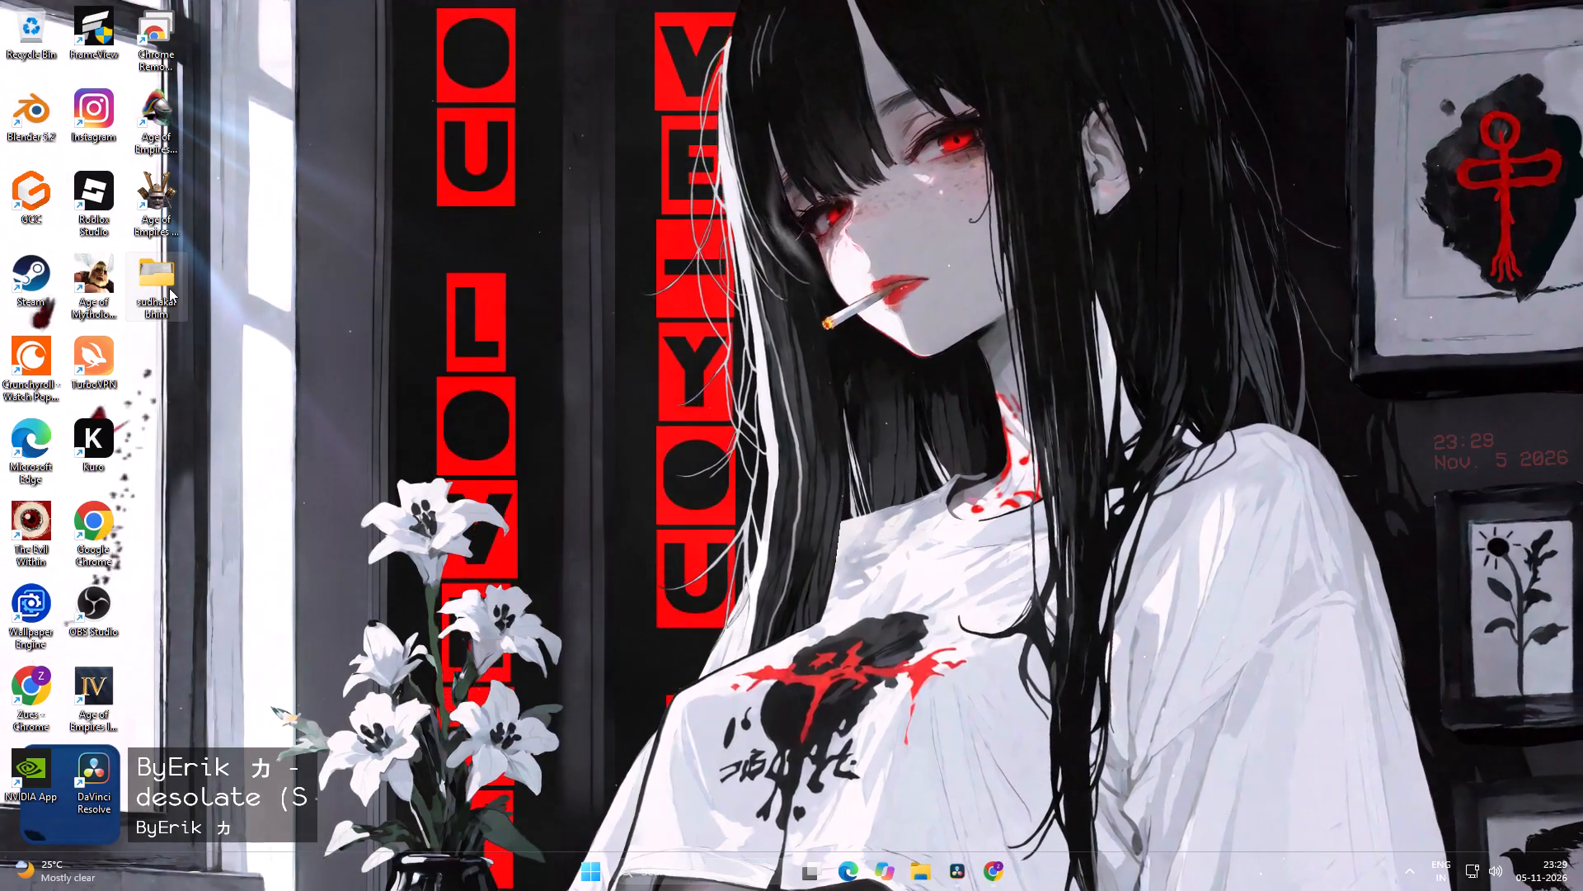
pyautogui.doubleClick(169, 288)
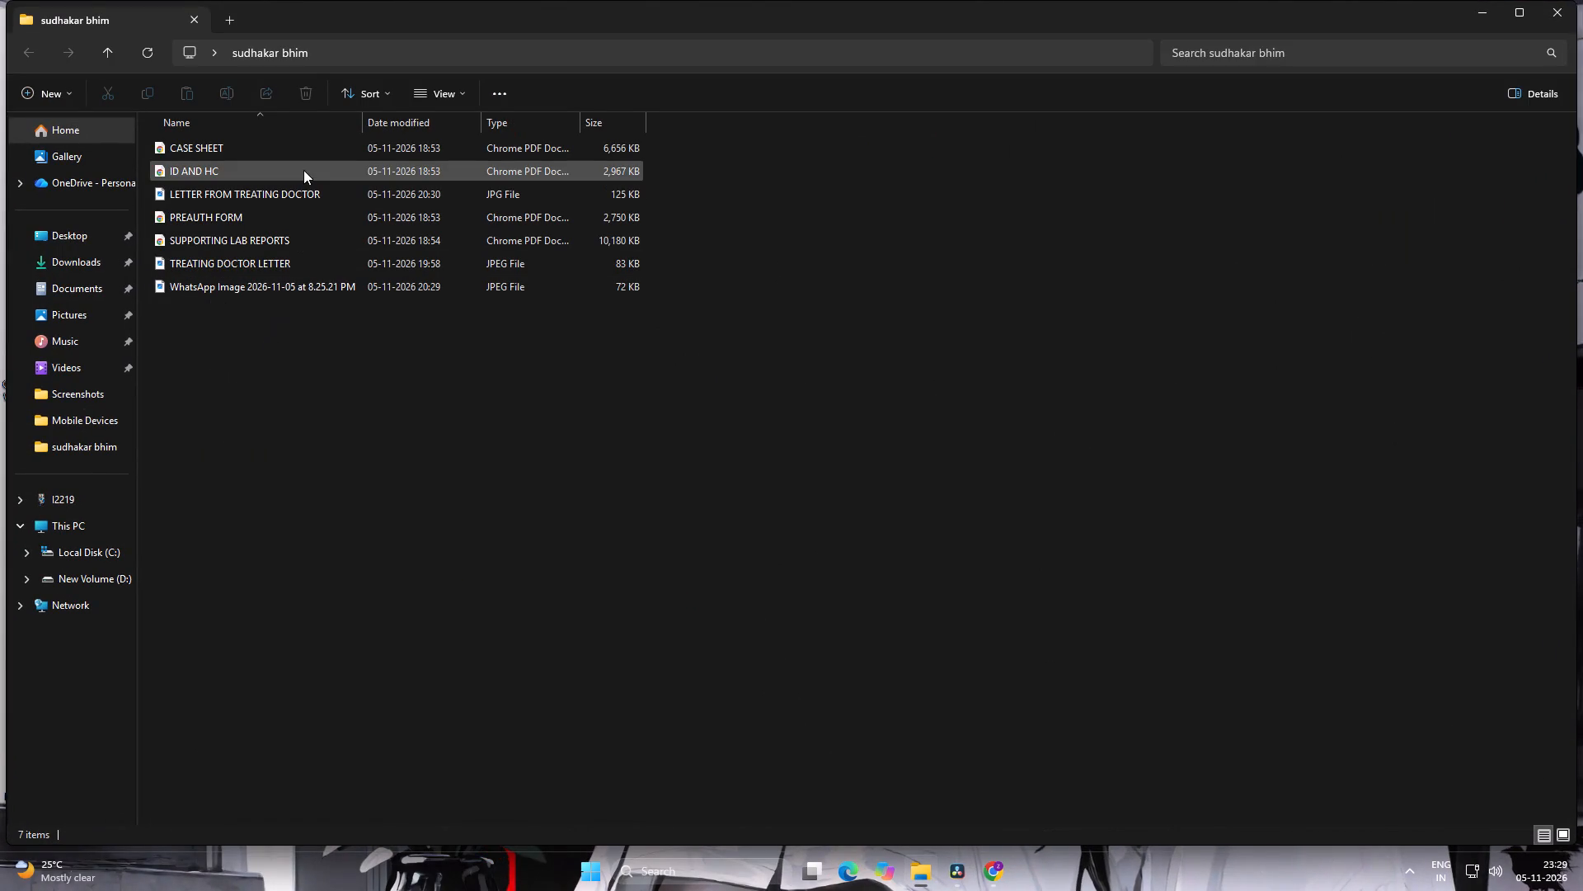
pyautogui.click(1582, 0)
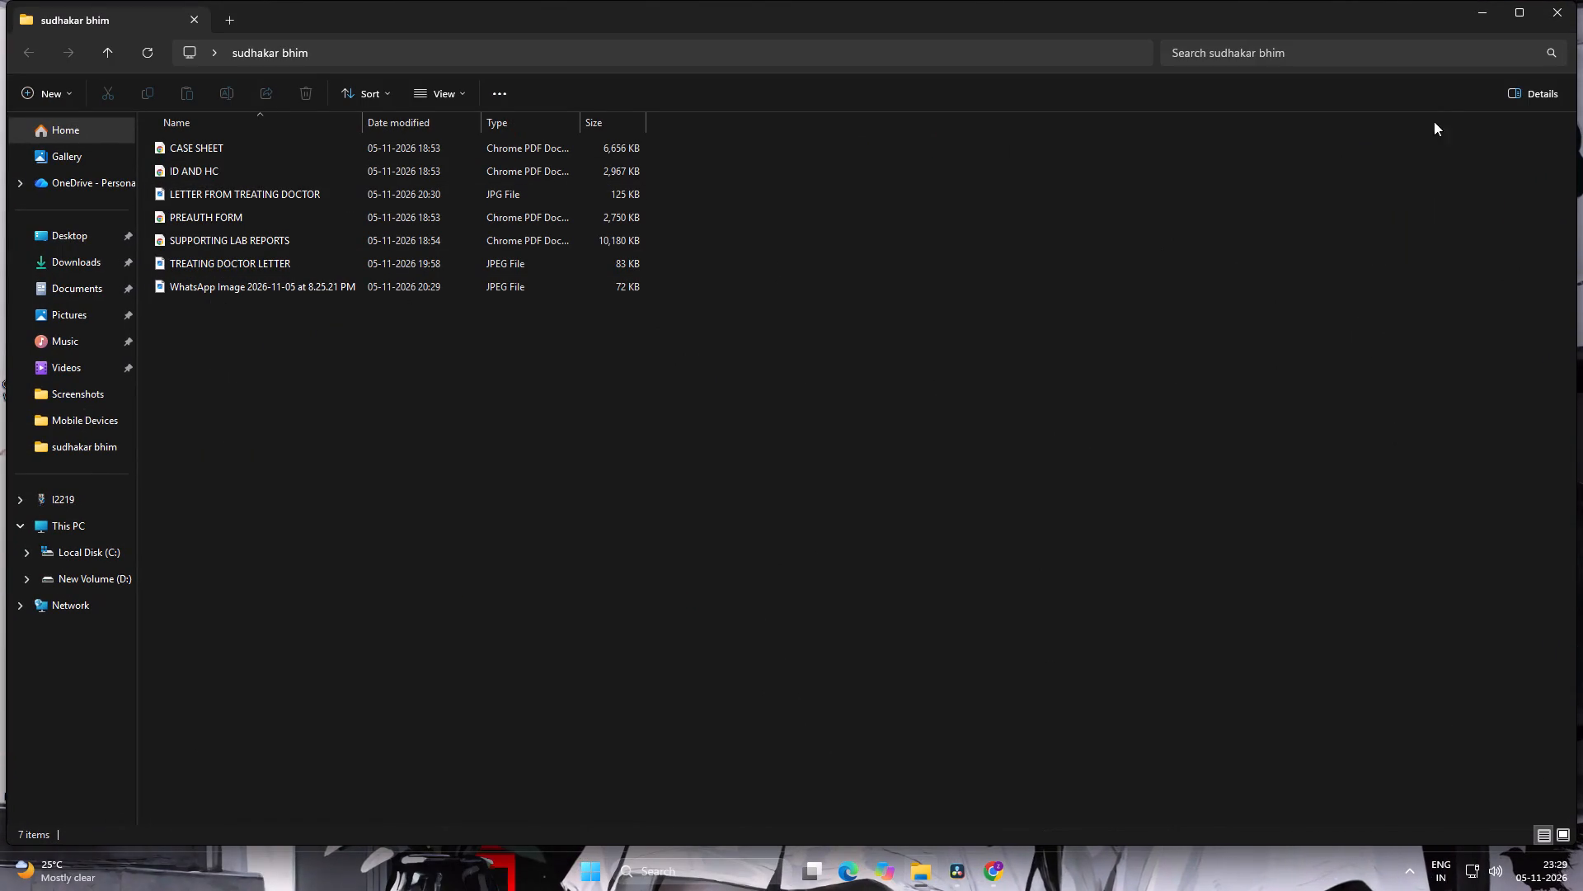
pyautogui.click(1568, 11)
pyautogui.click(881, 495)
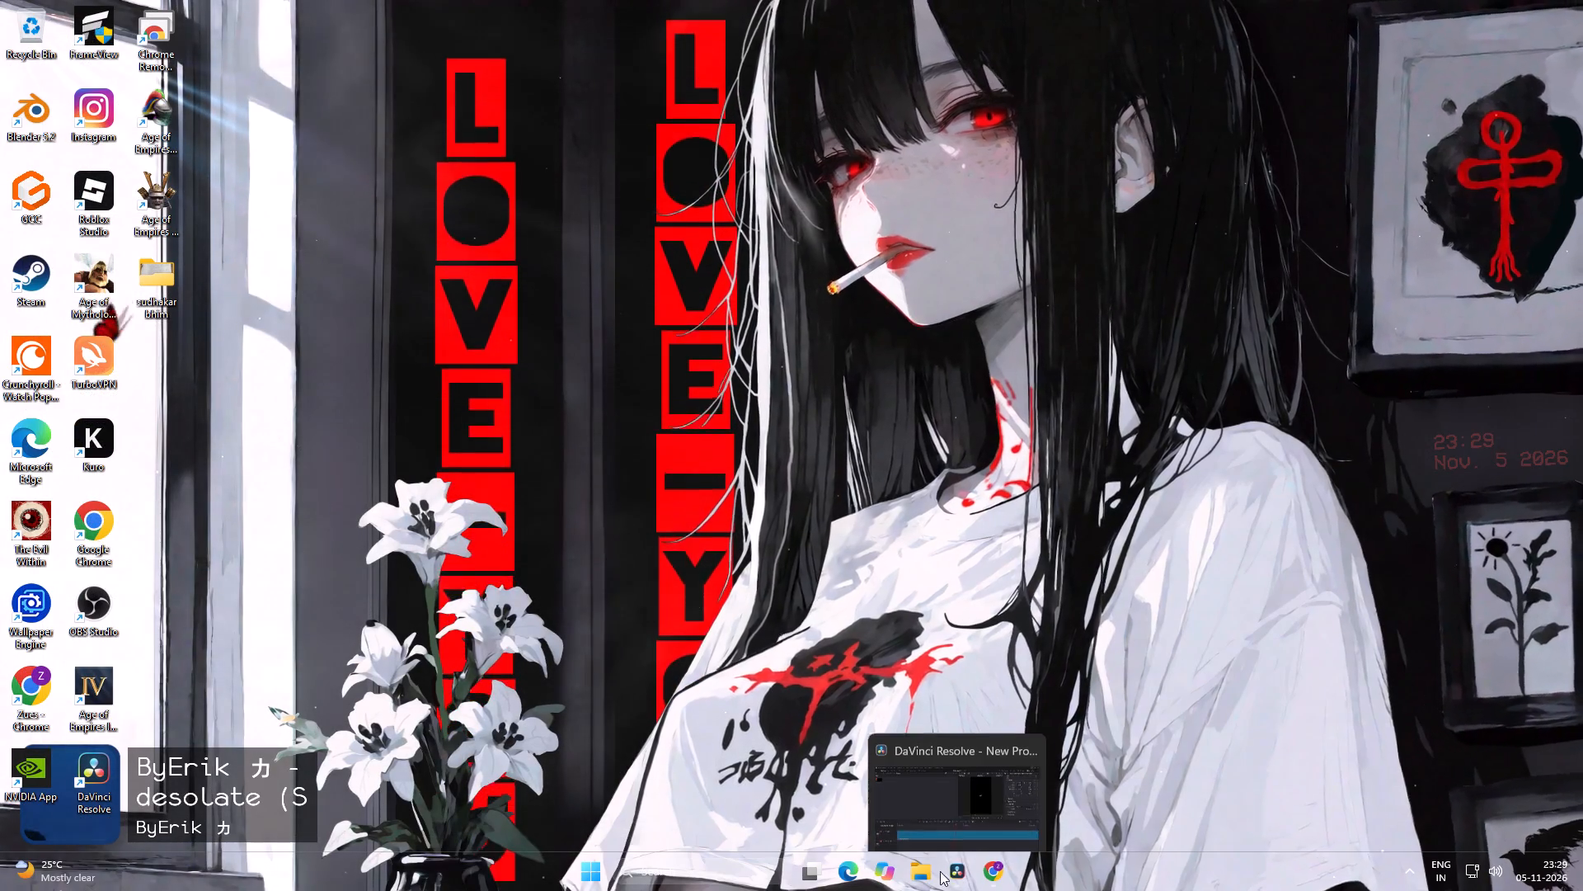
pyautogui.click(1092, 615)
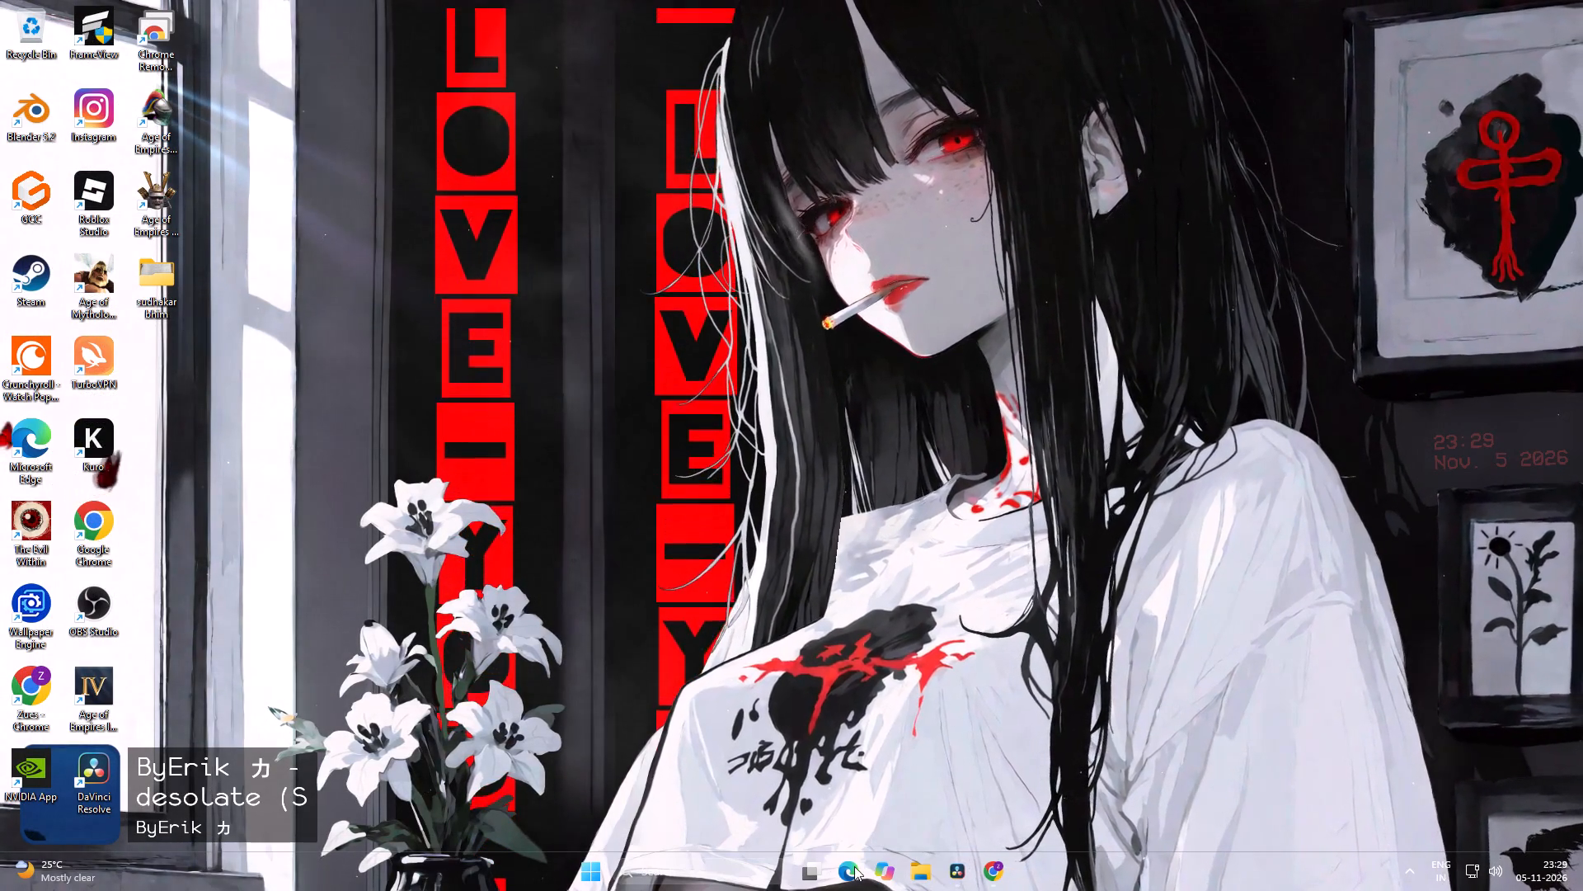
# Import the downloaded "ByErik - desolate (Slowed)" 48KBPS MP3 from the Downloads folder into DaVinci Resolve's media pool, and close File Explorer.
pyautogui.click(918, 872)
pyautogui.click(111, 276)
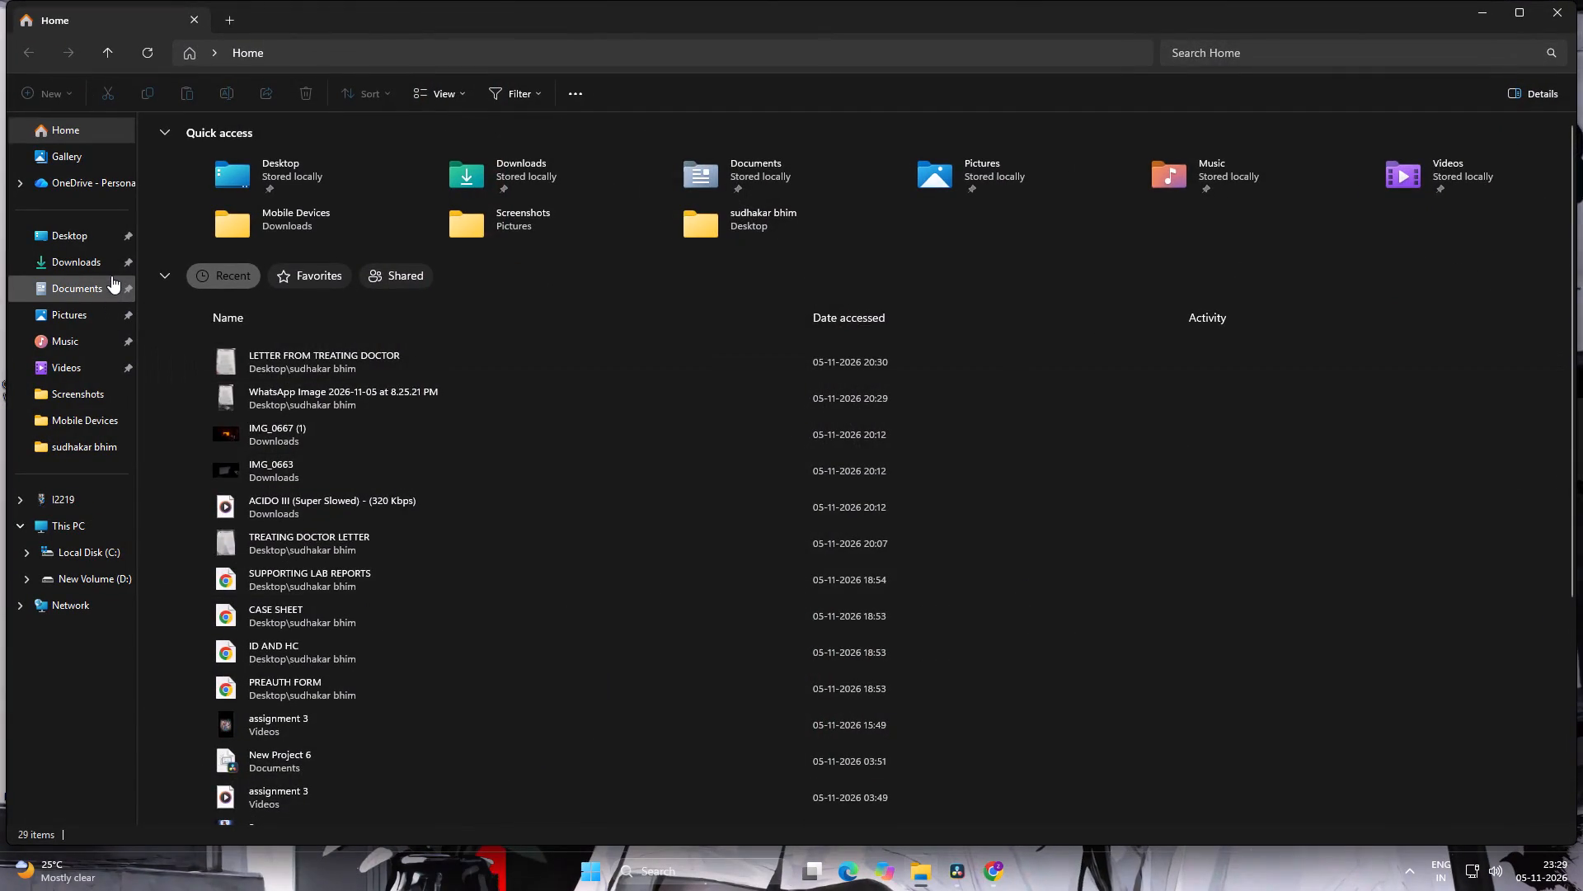
pyautogui.click(111, 266)
pyautogui.moveTo(350, 171); pyautogui.dragTo(1102, 532)
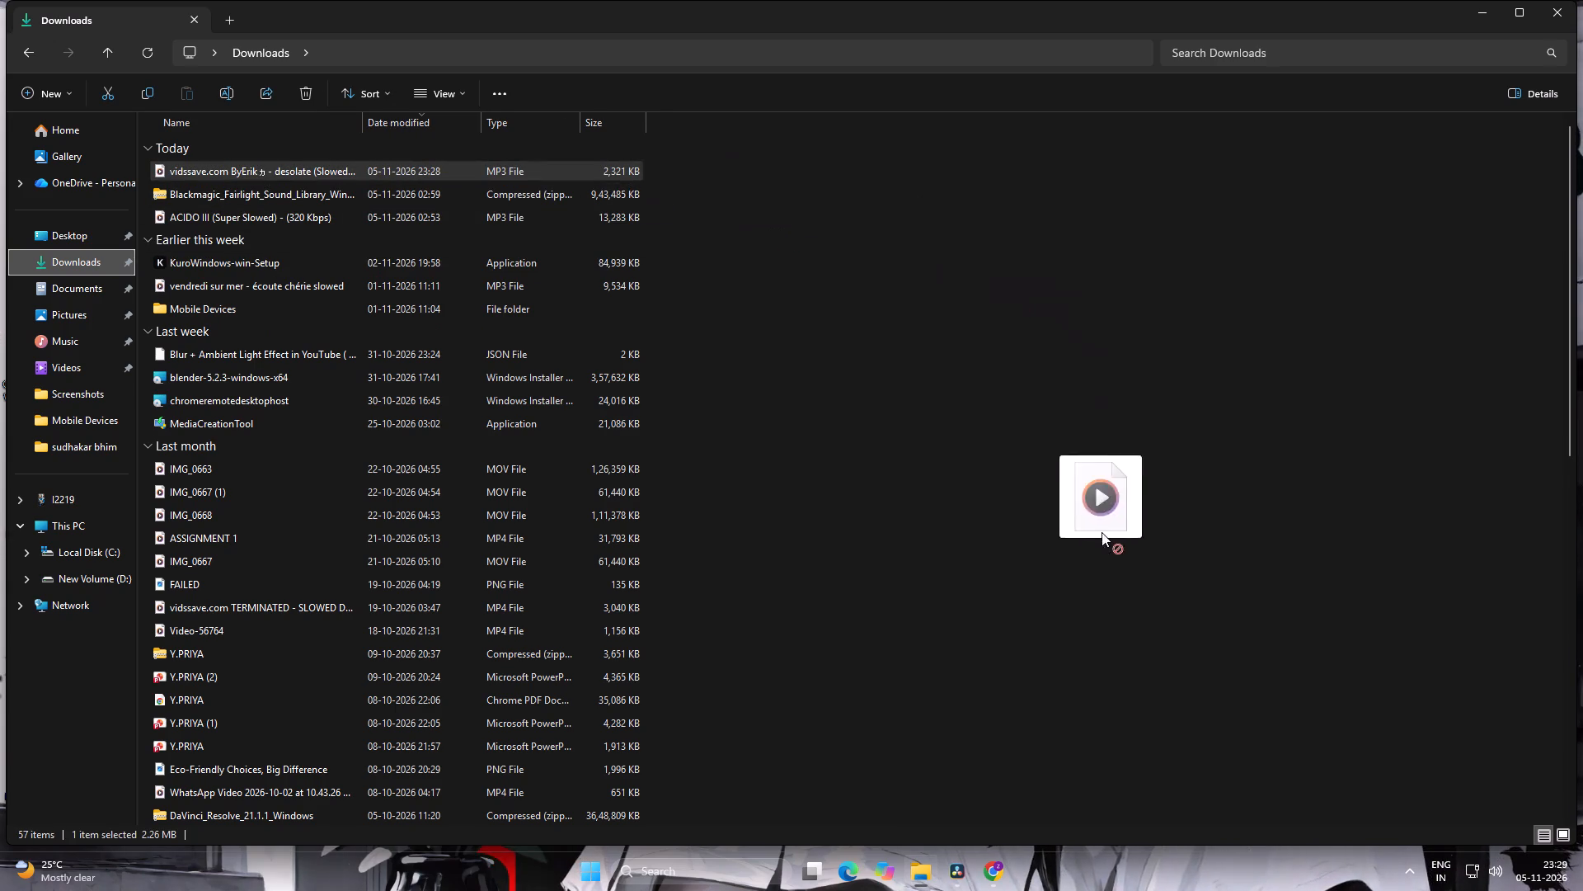
pyautogui.moveTo(1102, 532); pyautogui.dragTo(486, 486)
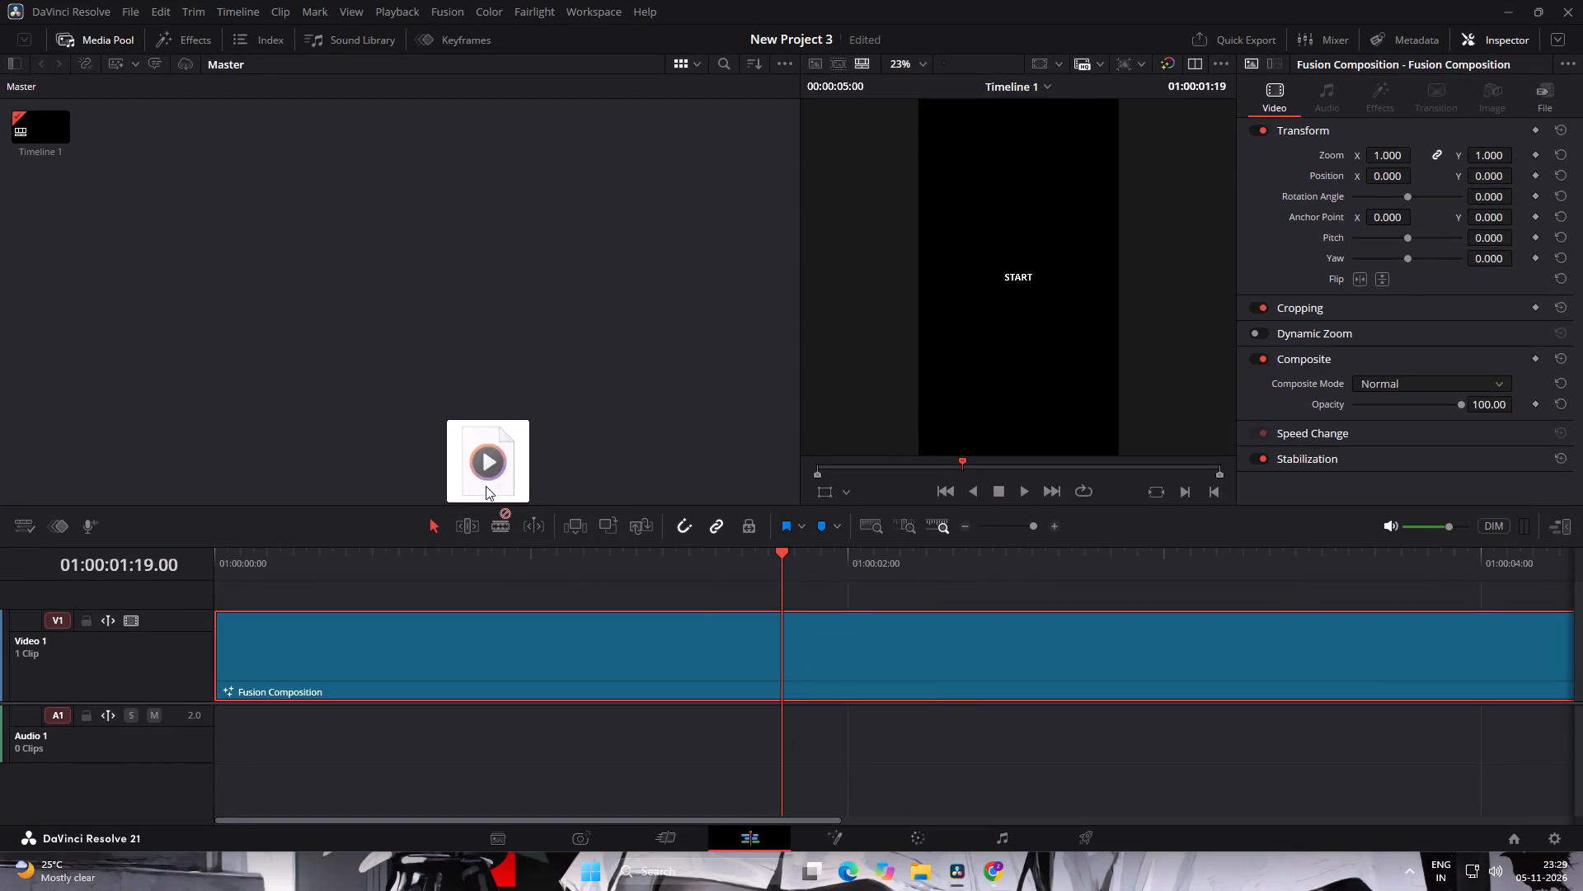
pyautogui.moveTo(486, 486); pyautogui.dragTo(463, 409)
pyautogui.click(921, 868)
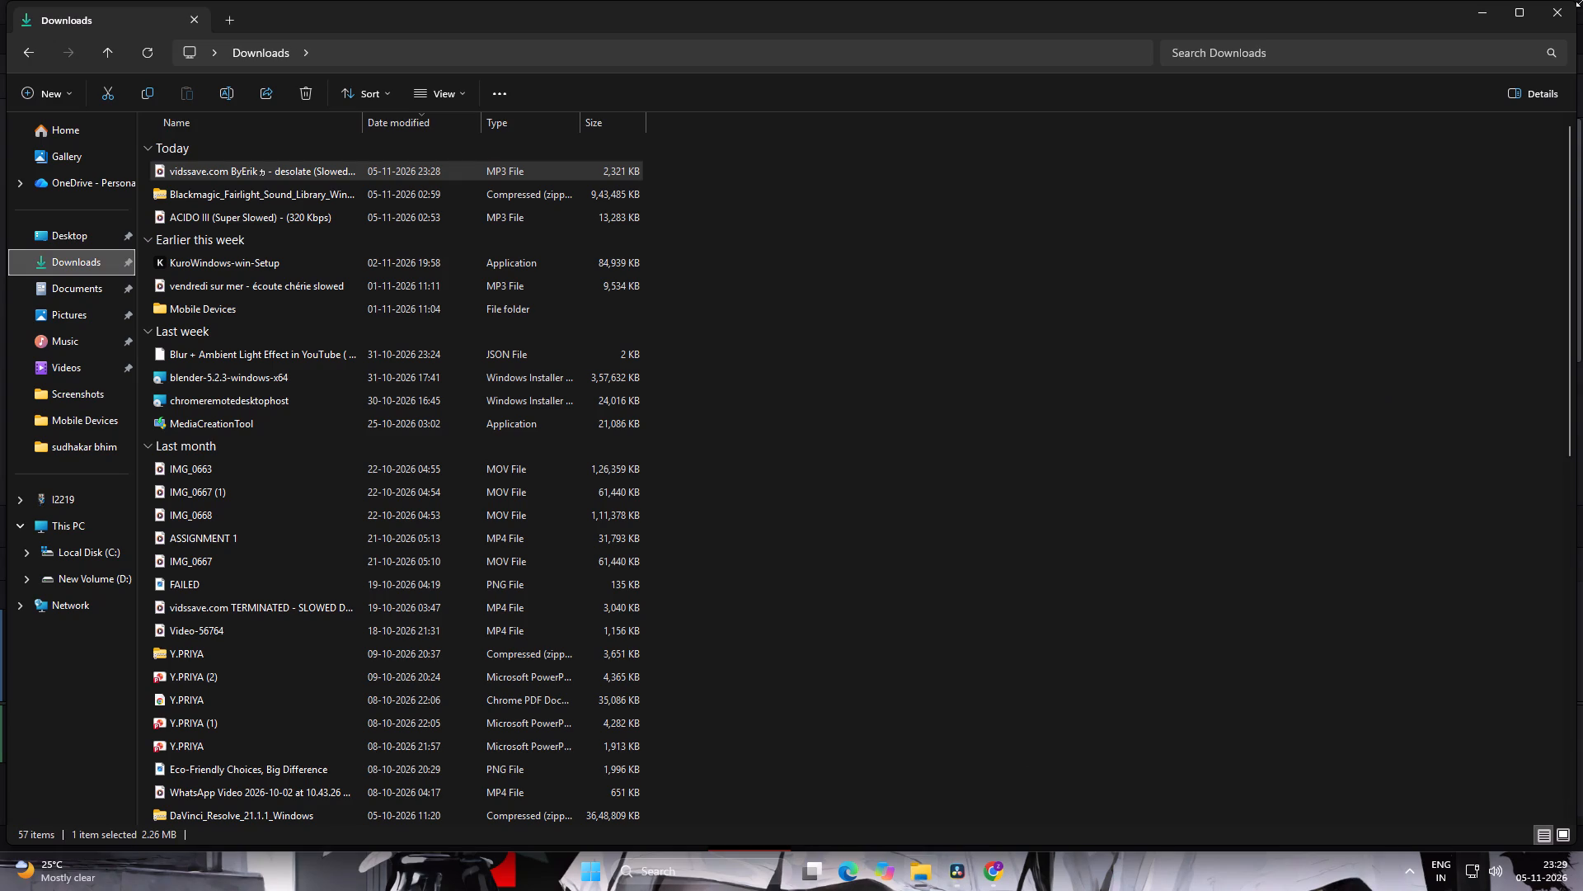
pyautogui.click(1582, 0)
pyautogui.click(1560, 7)
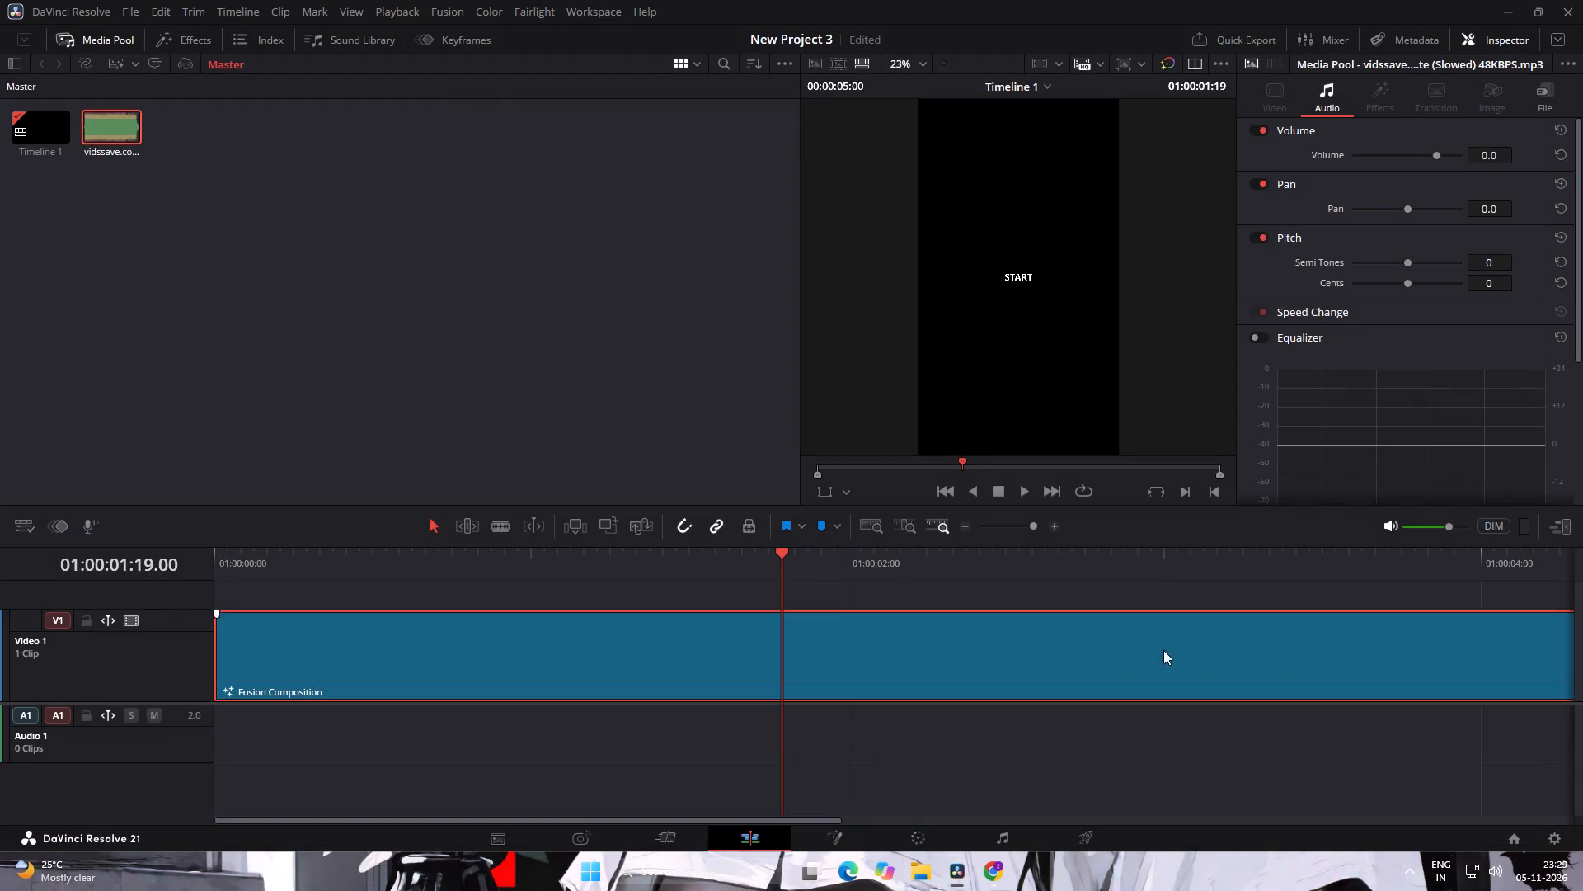
# Place the imported song on Audio 1, aligned with the start of the timeline beneath the Fusion Composition.
pyautogui.moveTo(116, 134); pyautogui.dragTo(273, 672)
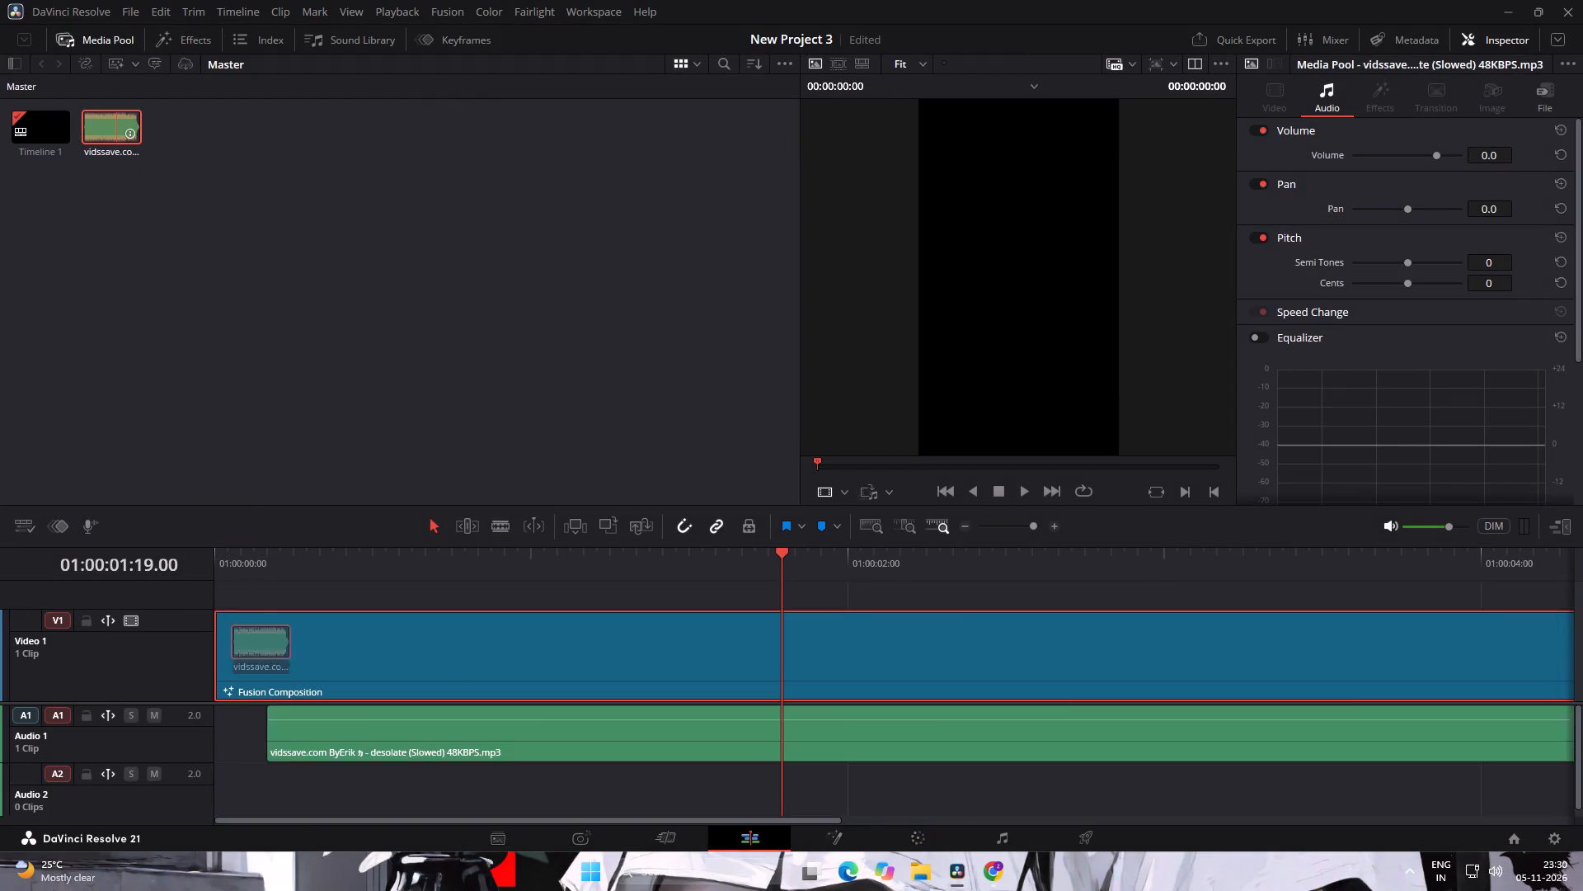
pyautogui.moveTo(273, 672); pyautogui.dragTo(208, 744)
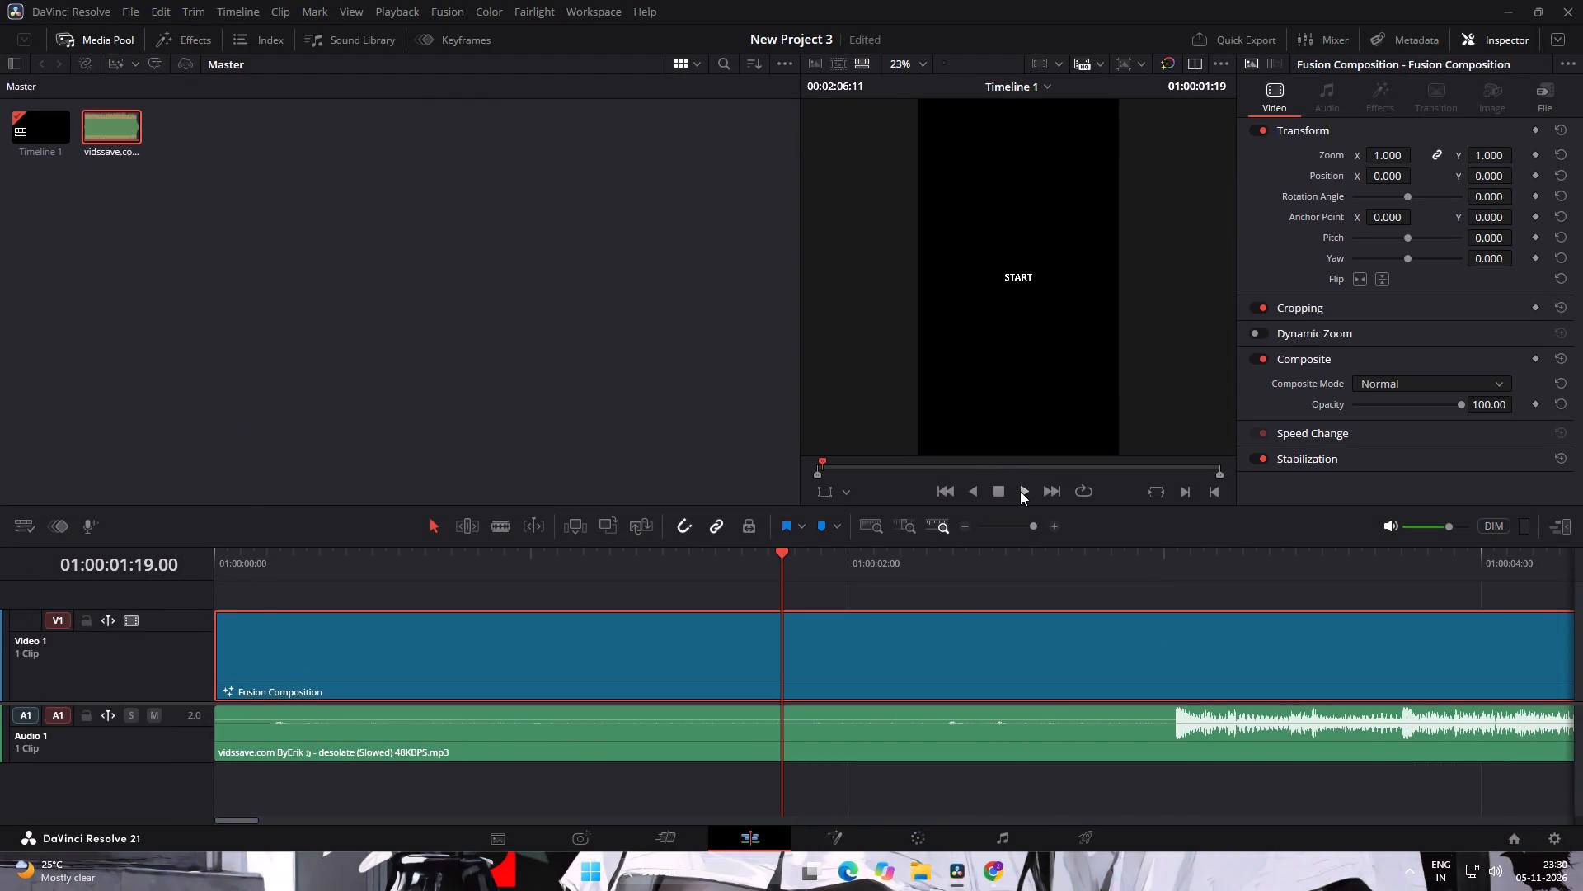
# Play the timeline with the song to hear its timing against the START animation, and stop playback.
pyautogui.click(1020, 491)
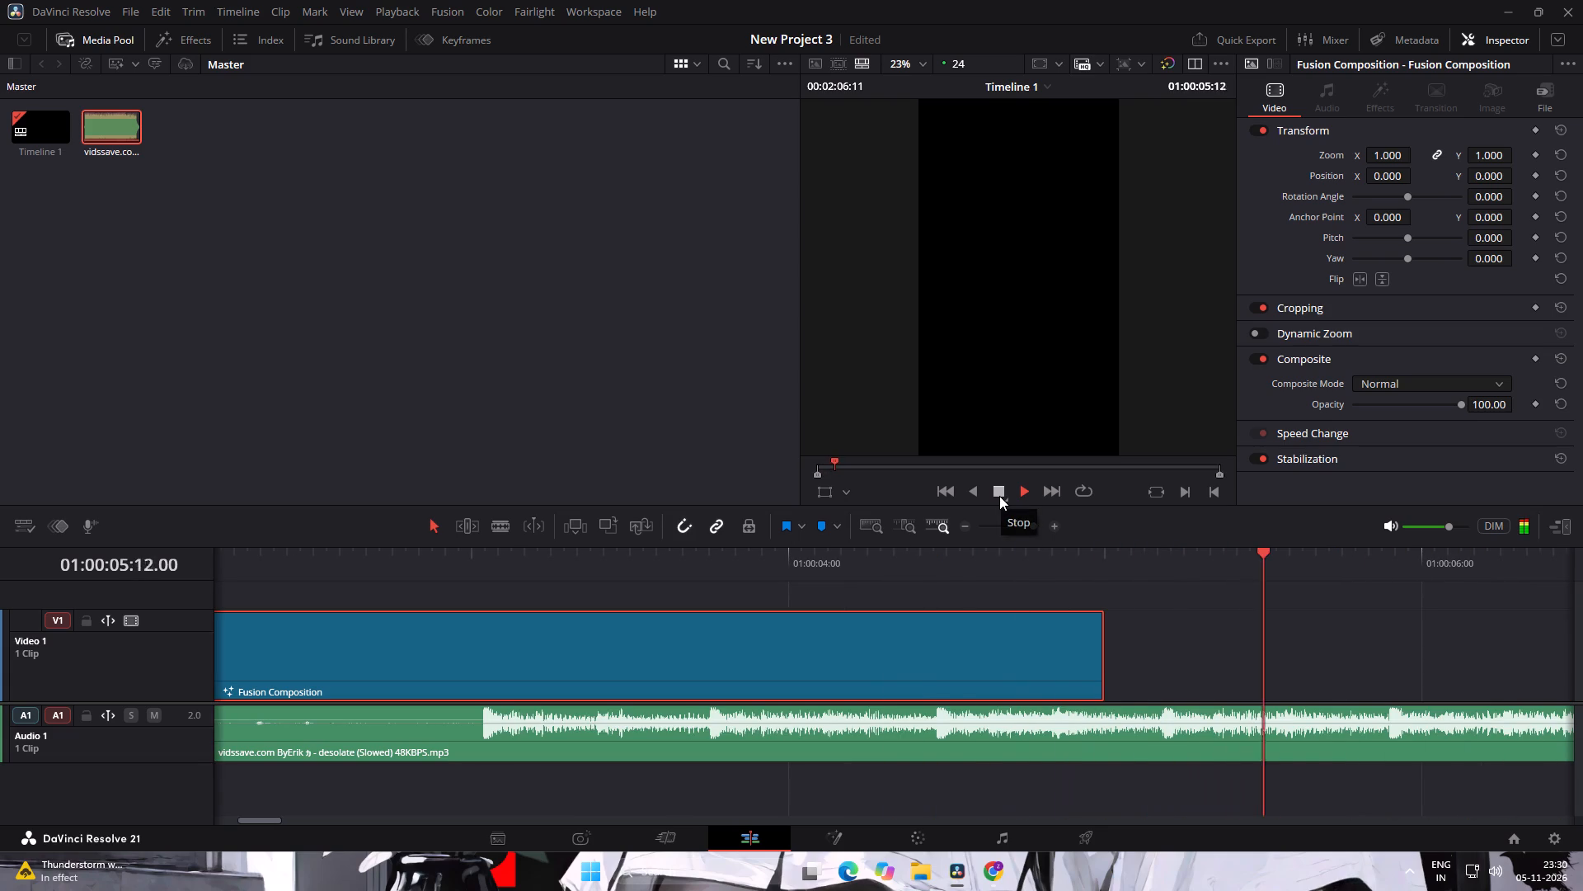
pyautogui.click(999, 496)
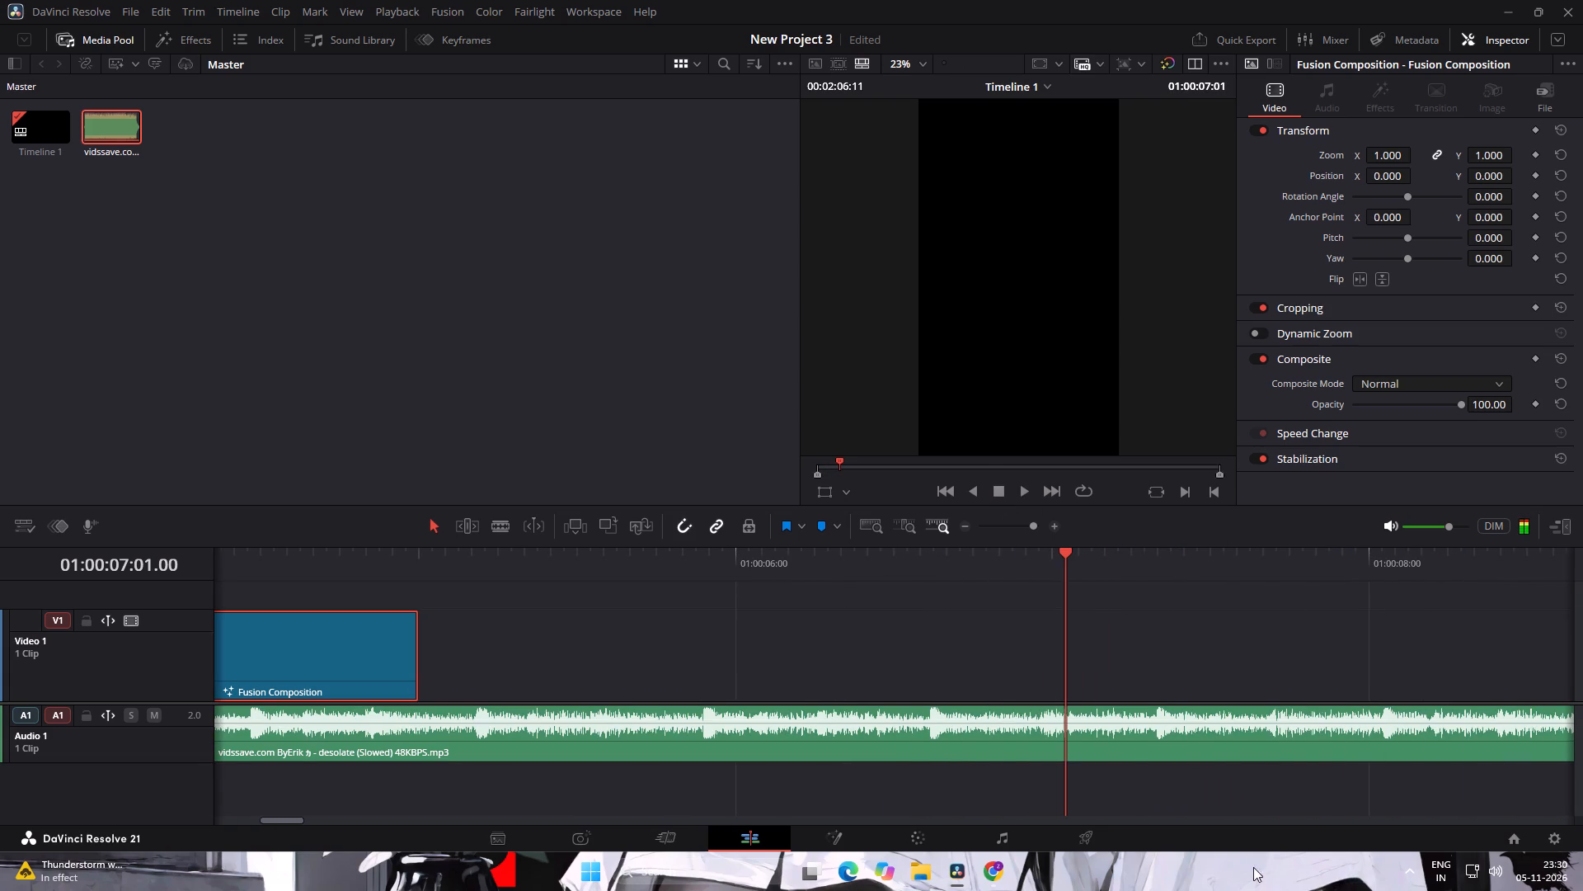
# Check the Windows sound output, return the playhead to the timeline start, and briefly play the song's YouTube video to test the audio.
pyautogui.click(1486, 870)
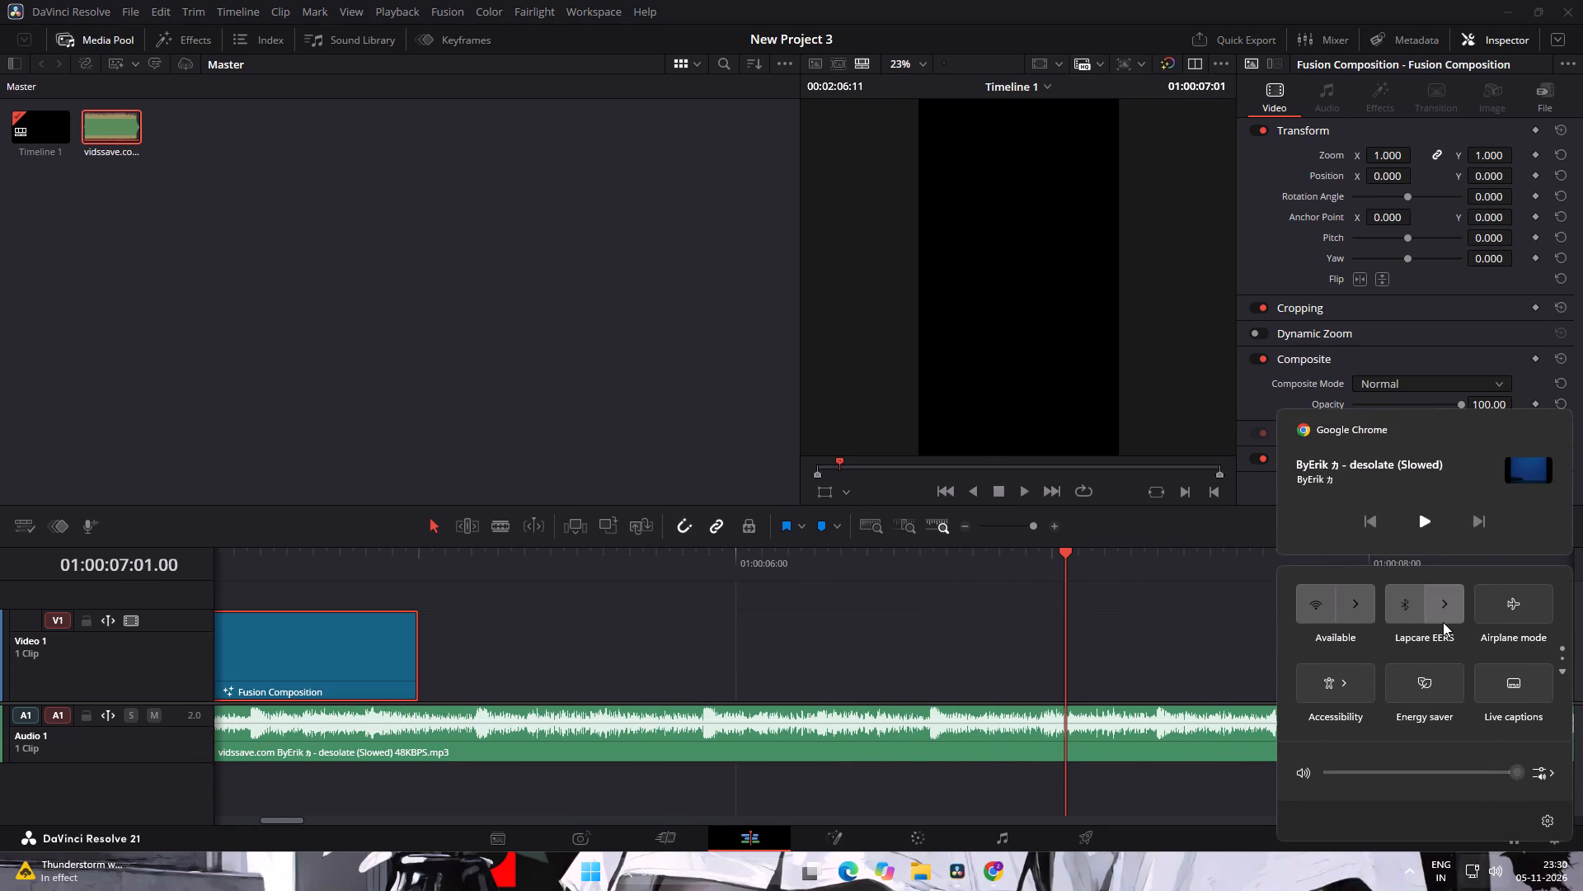
pyautogui.moveTo(1061, 559); pyautogui.dragTo(0, 733)
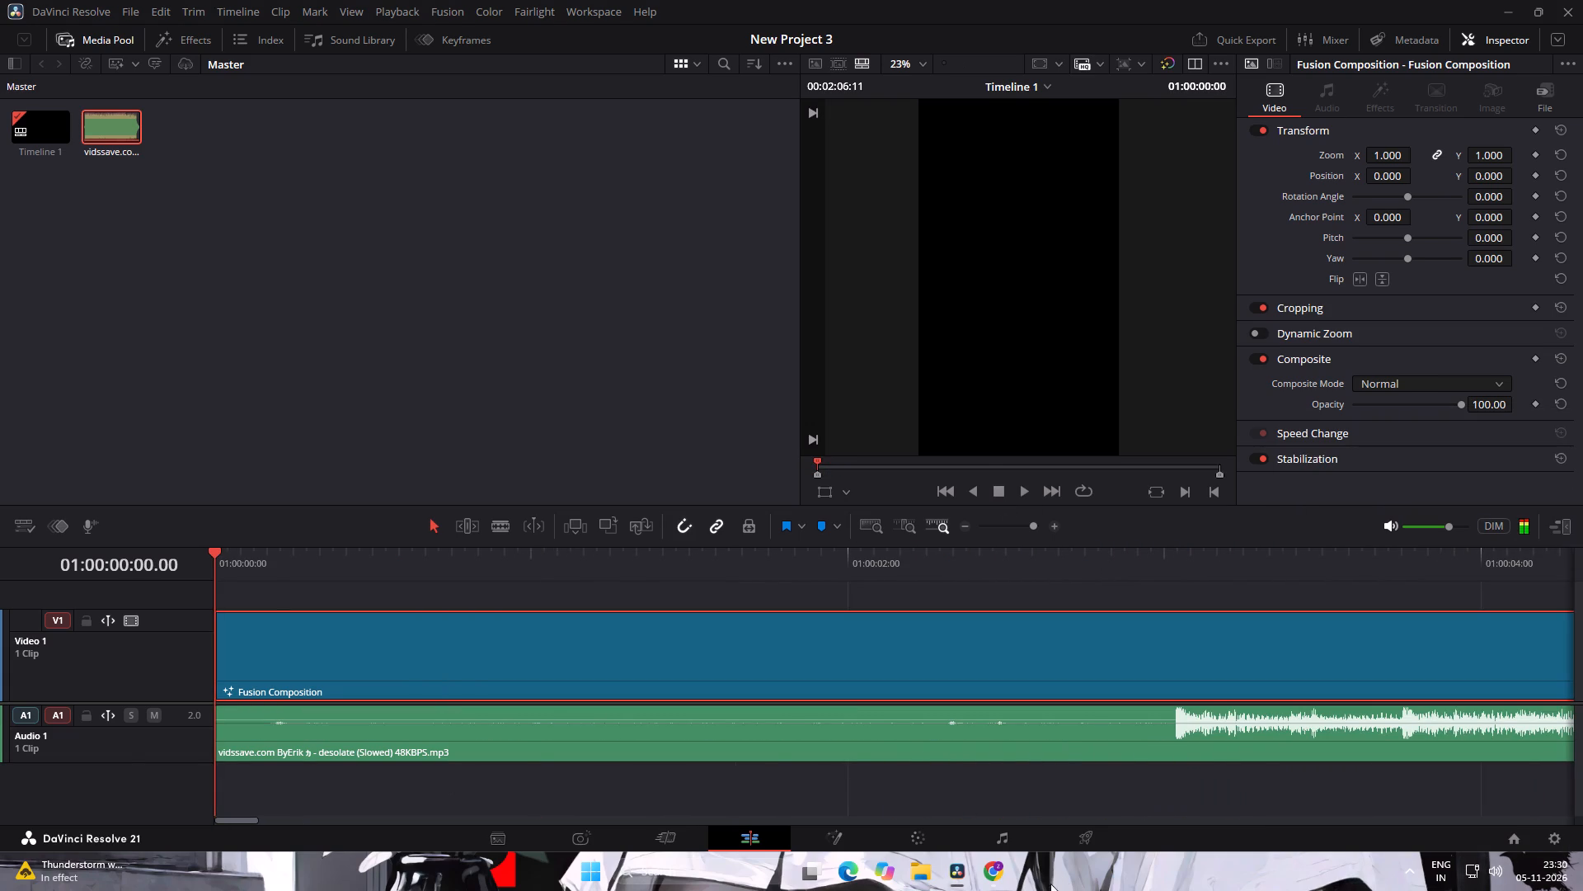
pyautogui.click(988, 871)
pyautogui.click(867, 493)
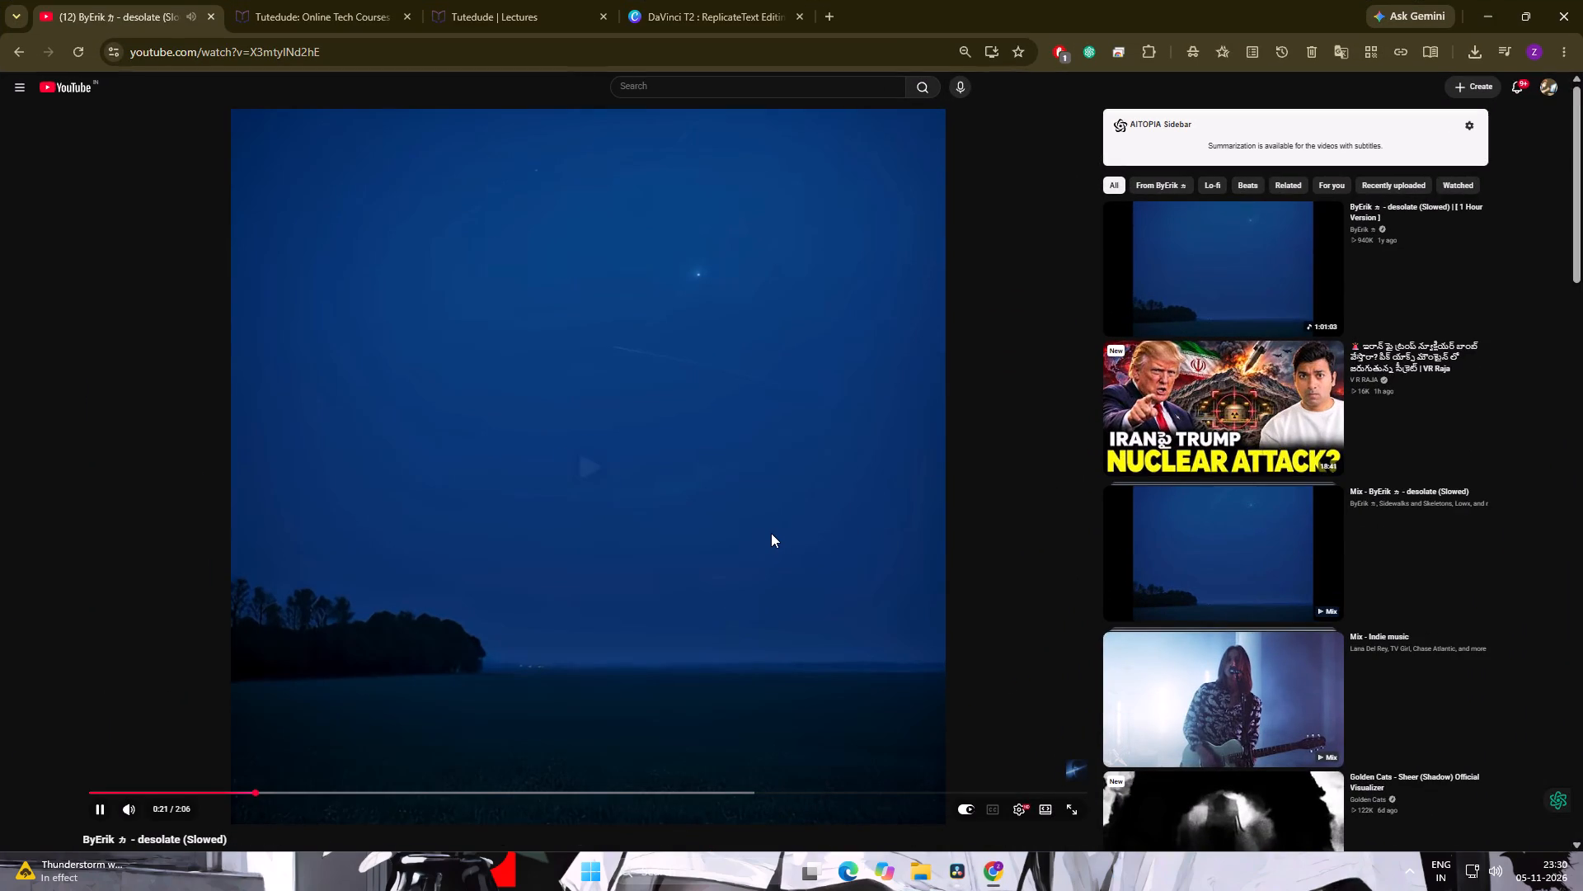
pyautogui.click(771, 533)
pyautogui.click(959, 871)
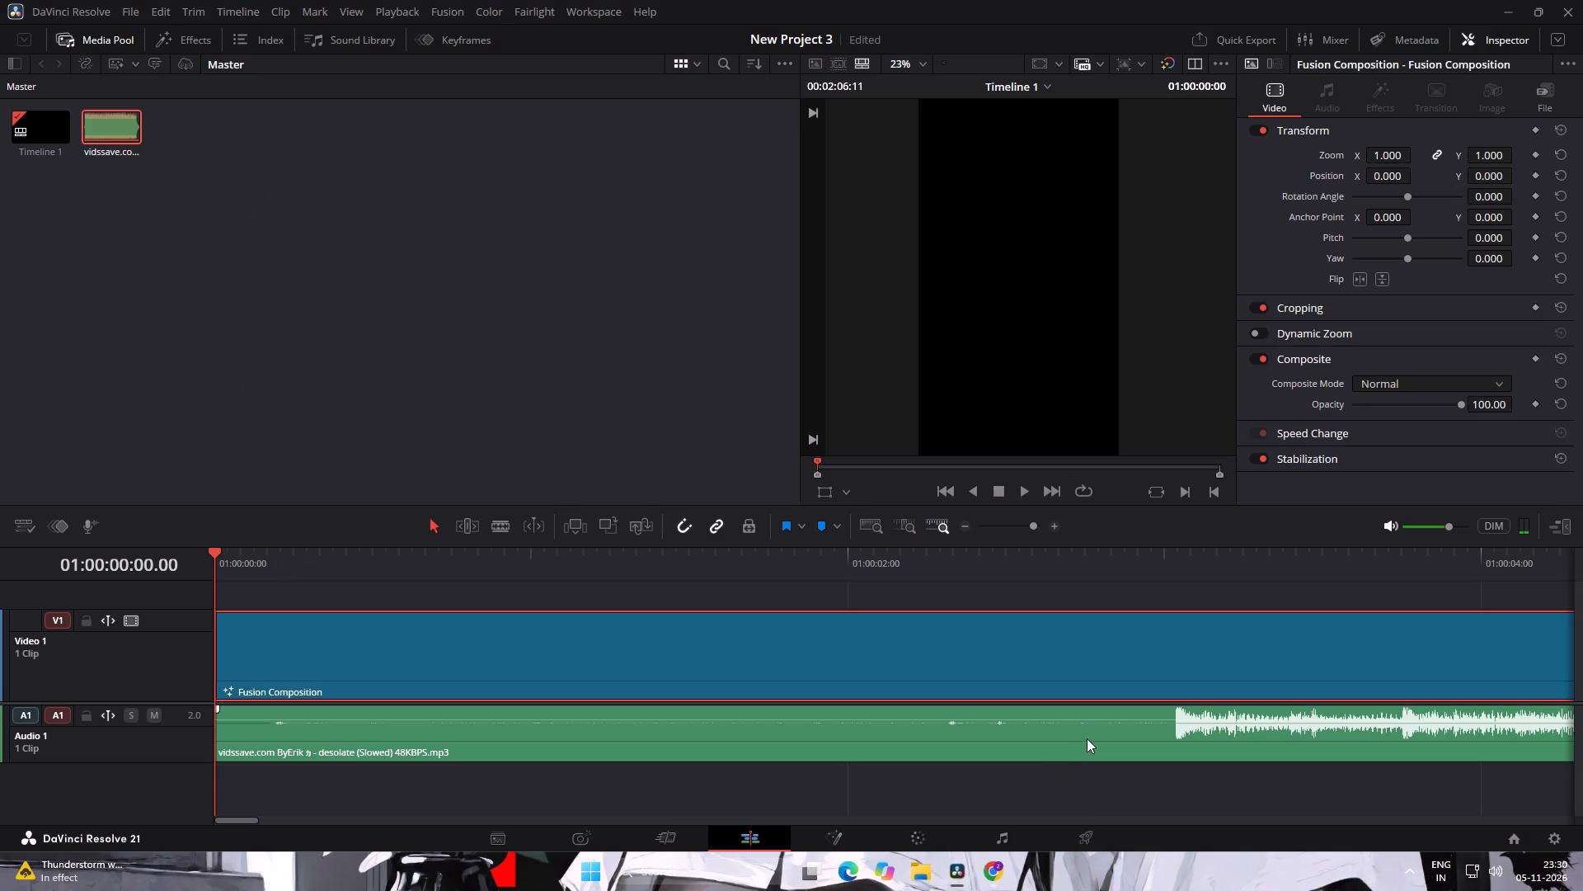
# Play the timeline from the beginning with the monitoring volume raised to maximum to check the song's sound, and stop playback.
pyautogui.click(1023, 487)
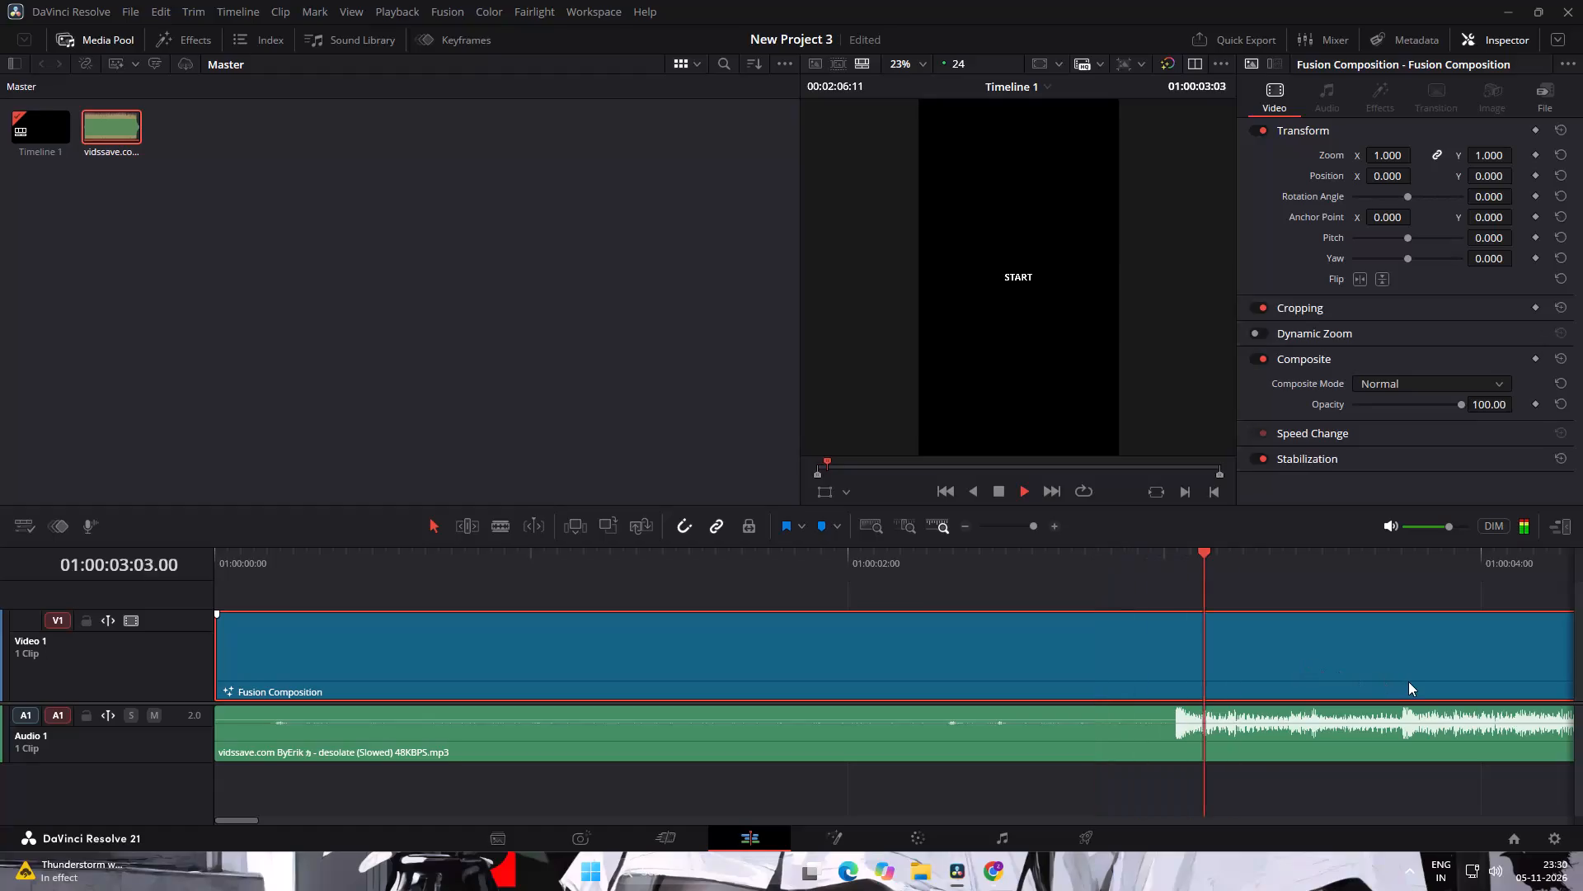
pyautogui.moveTo(1449, 525); pyautogui.dragTo(1546, 522)
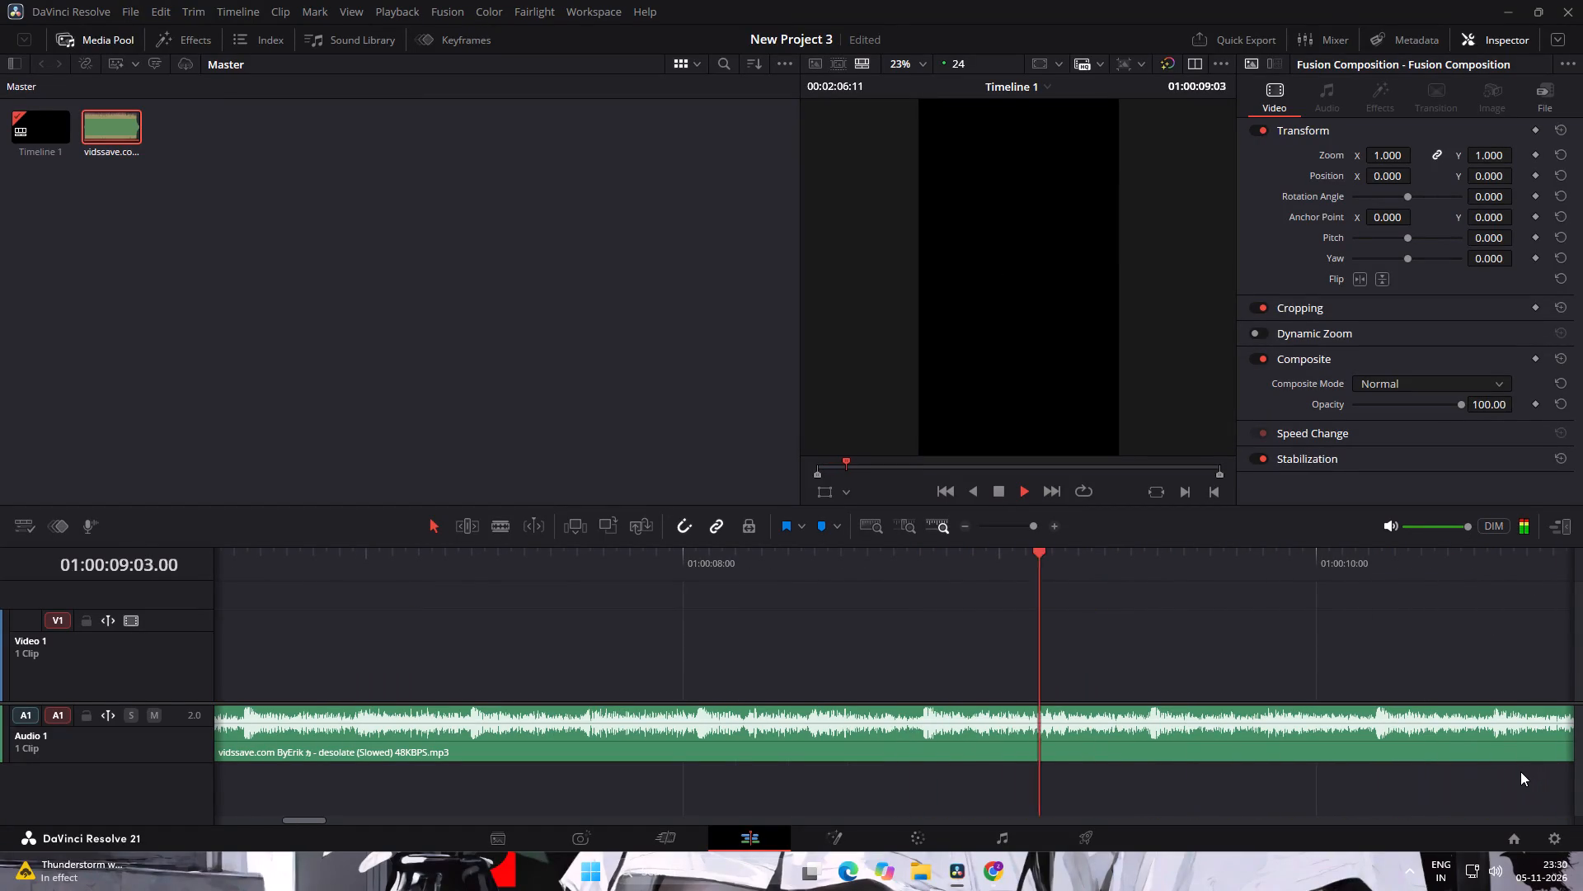
pyautogui.moveTo(1271, 552); pyautogui.dragTo(507, 654)
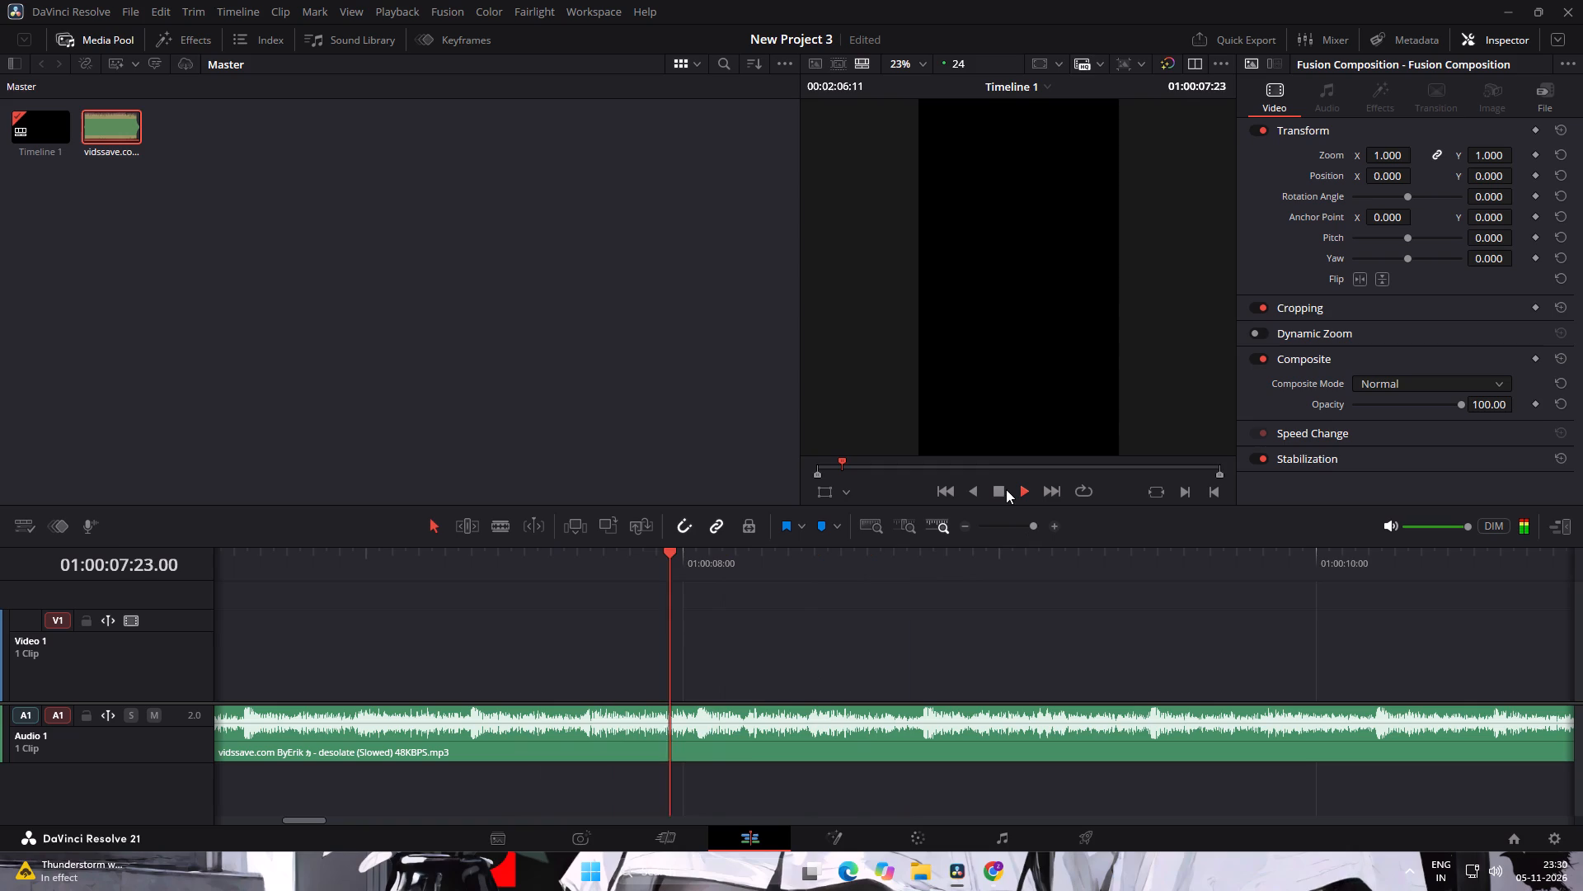
pyautogui.click(1004, 488)
# Close DaVinci Resolve, saving New Project 3, and relaunch it from the desktop.
pyautogui.click(1582, 0)
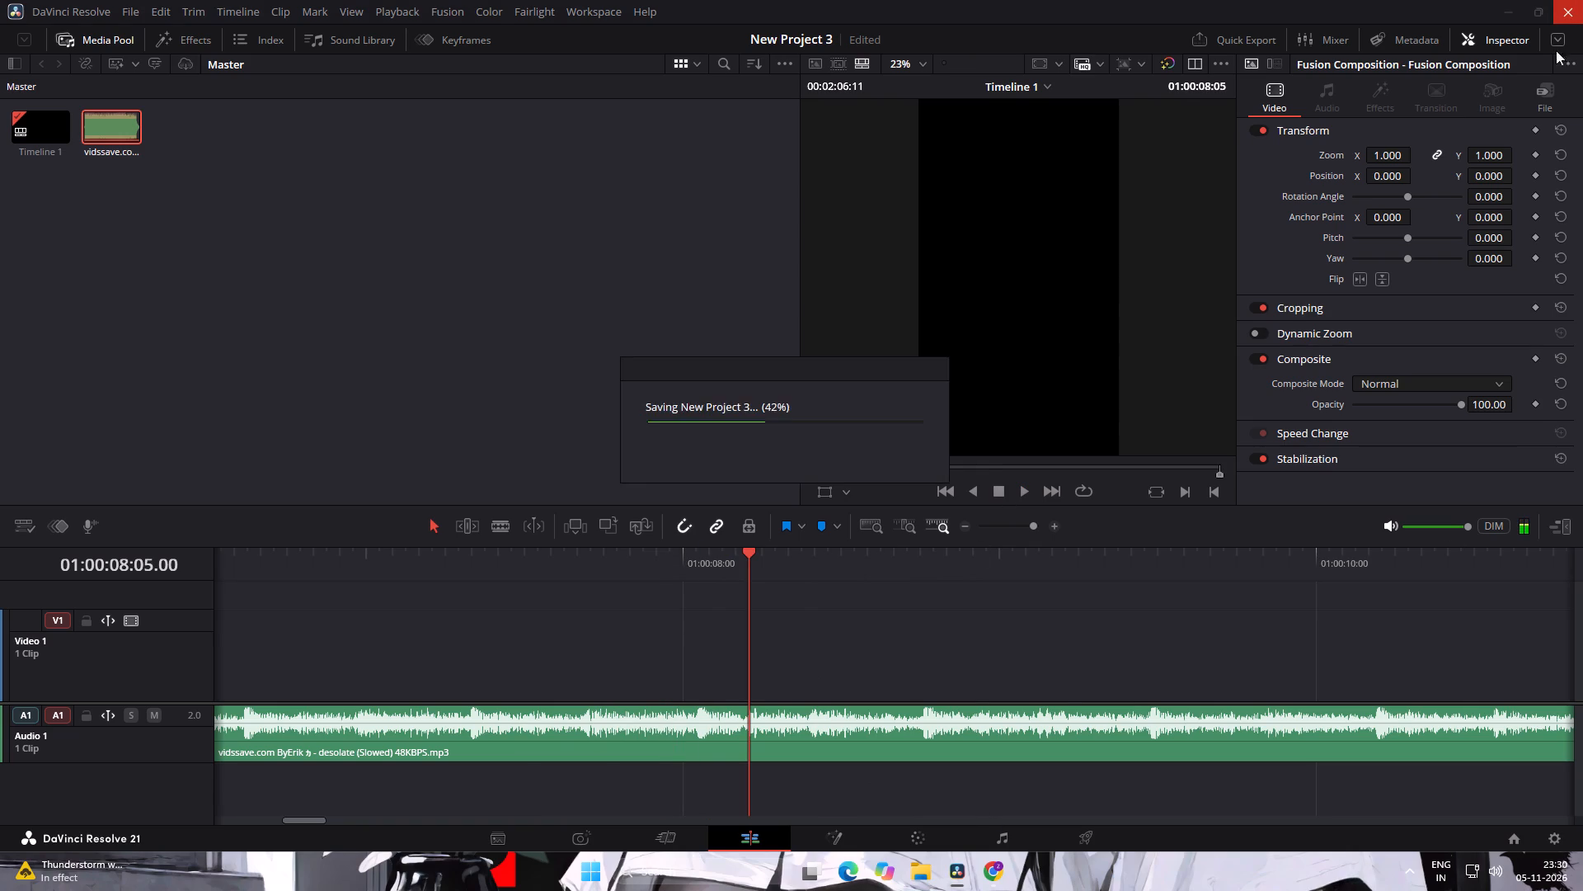
pyautogui.click(1502, 18)
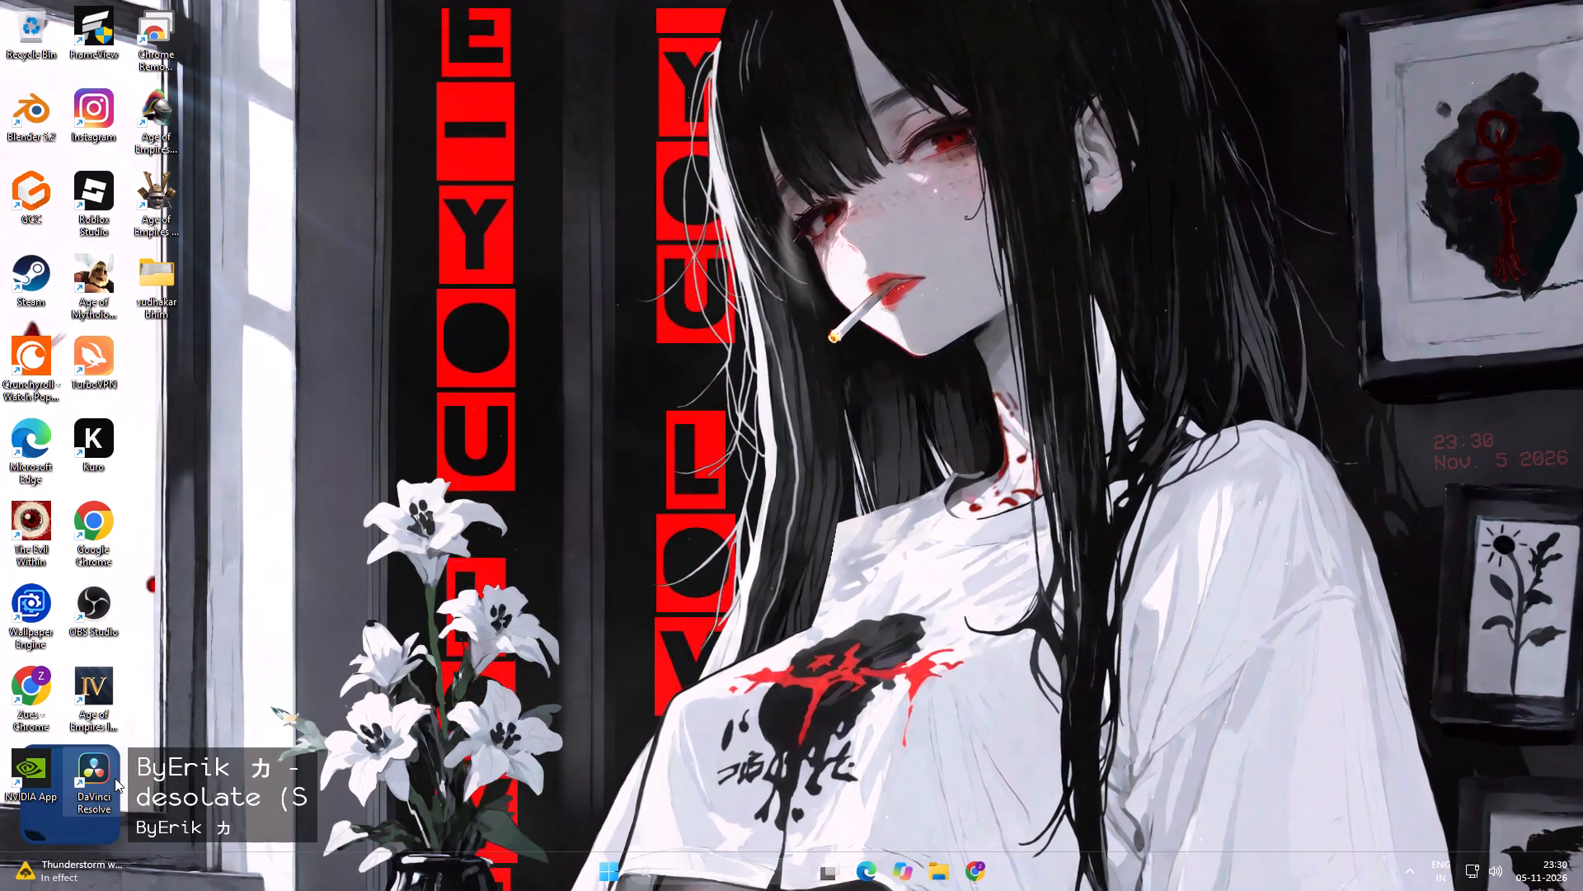
pyautogui.doubleClick(115, 778)
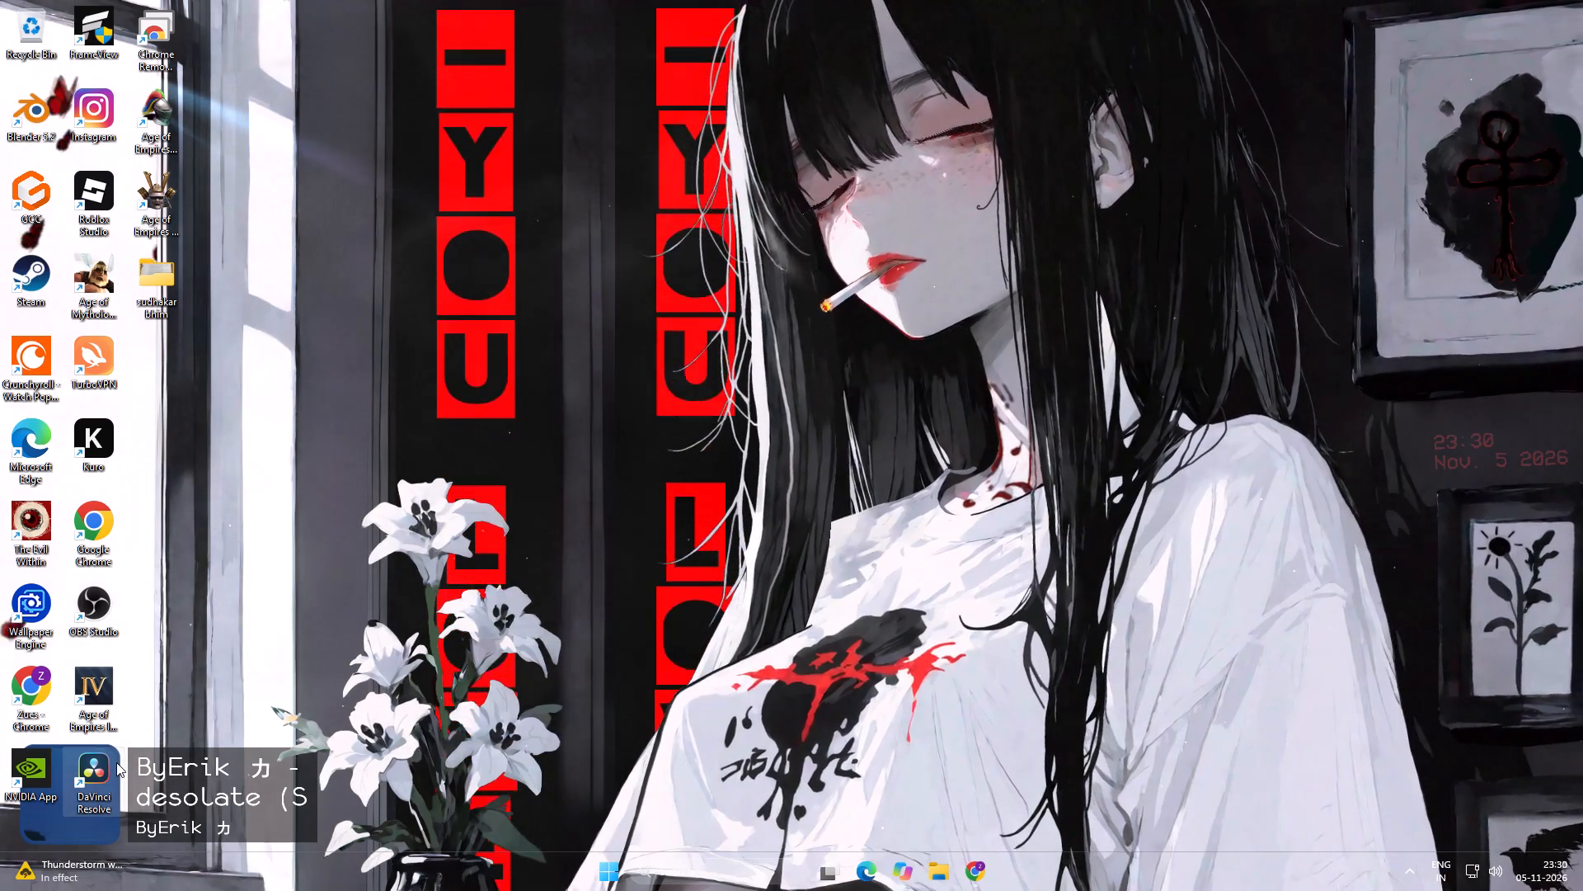
pyautogui.doubleClick(87, 768)
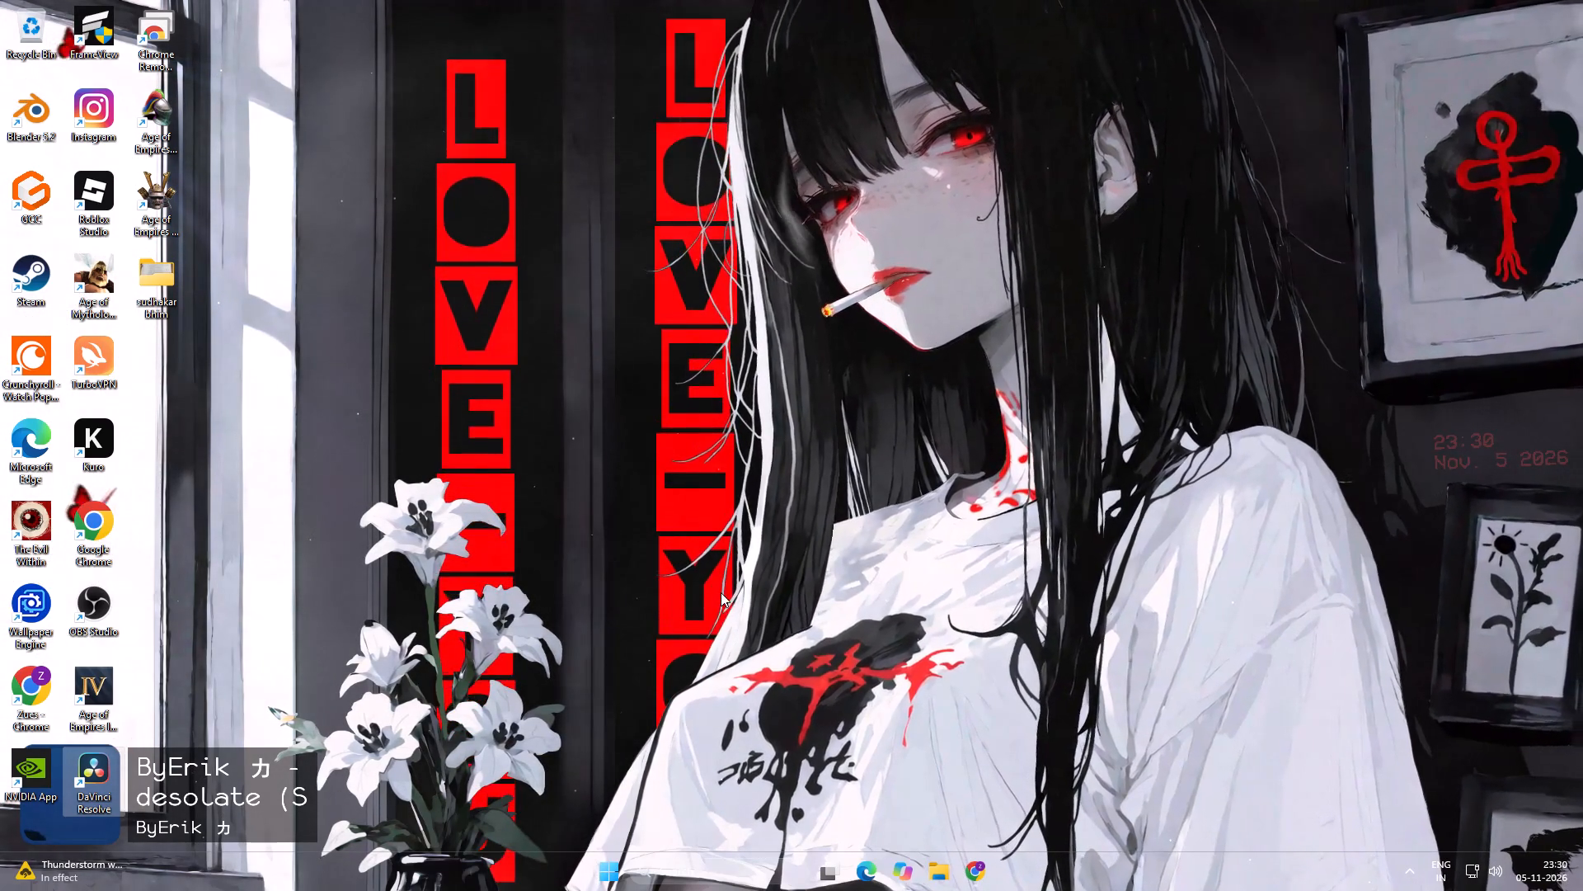
pyautogui.moveTo(729, 662); pyautogui.dragTo(738, 663)
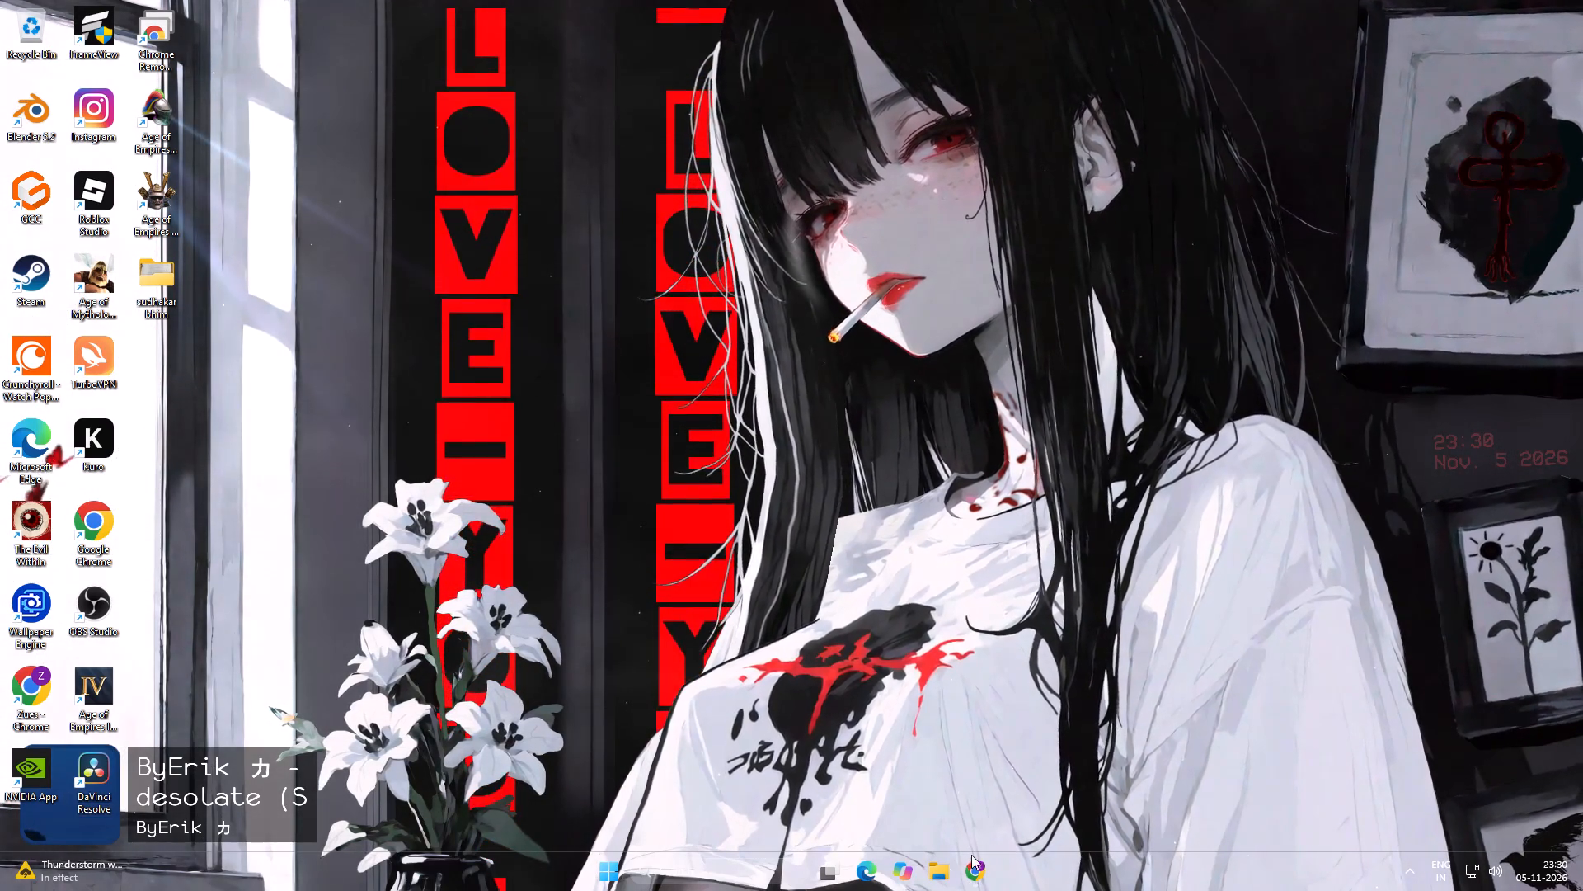
# Switch to Chrome and resume the "ByErik - desolate (Slowed)" YouTube video to test the audio.
pyautogui.click(975, 866)
pyautogui.click(637, 488)
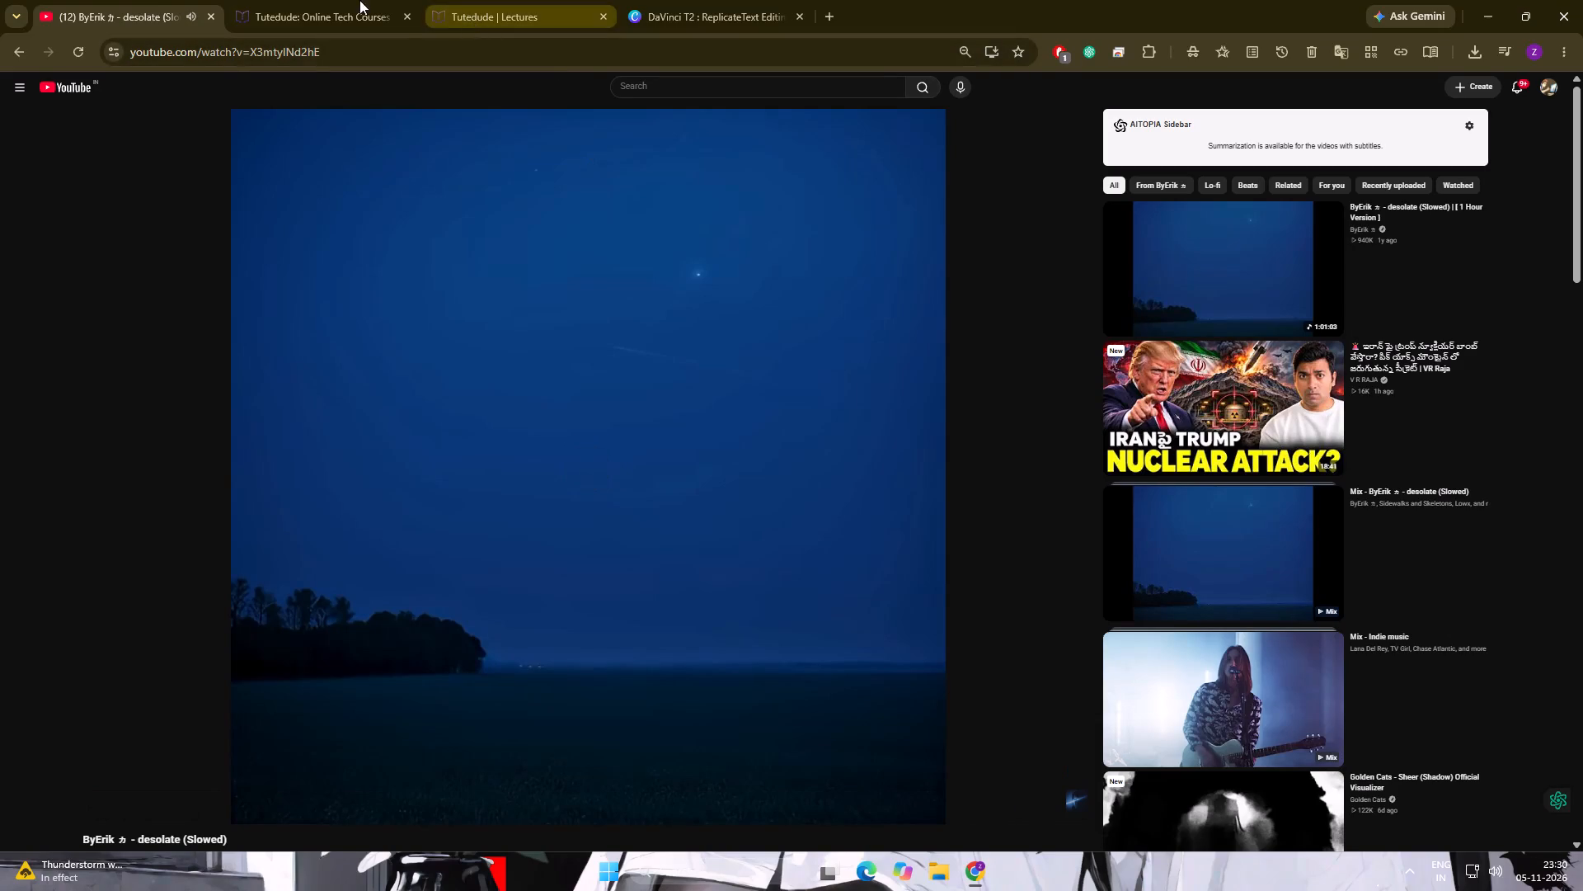
# In the Tutedude course's Module 5, sample the lectures "Creating Pop up effect in DaVInci" and "Controlling Animation with spline curve".
pyautogui.click(303, 0)
pyautogui.scroll(-3, 432, 589)
pyautogui.scroll(3, 432, 589)
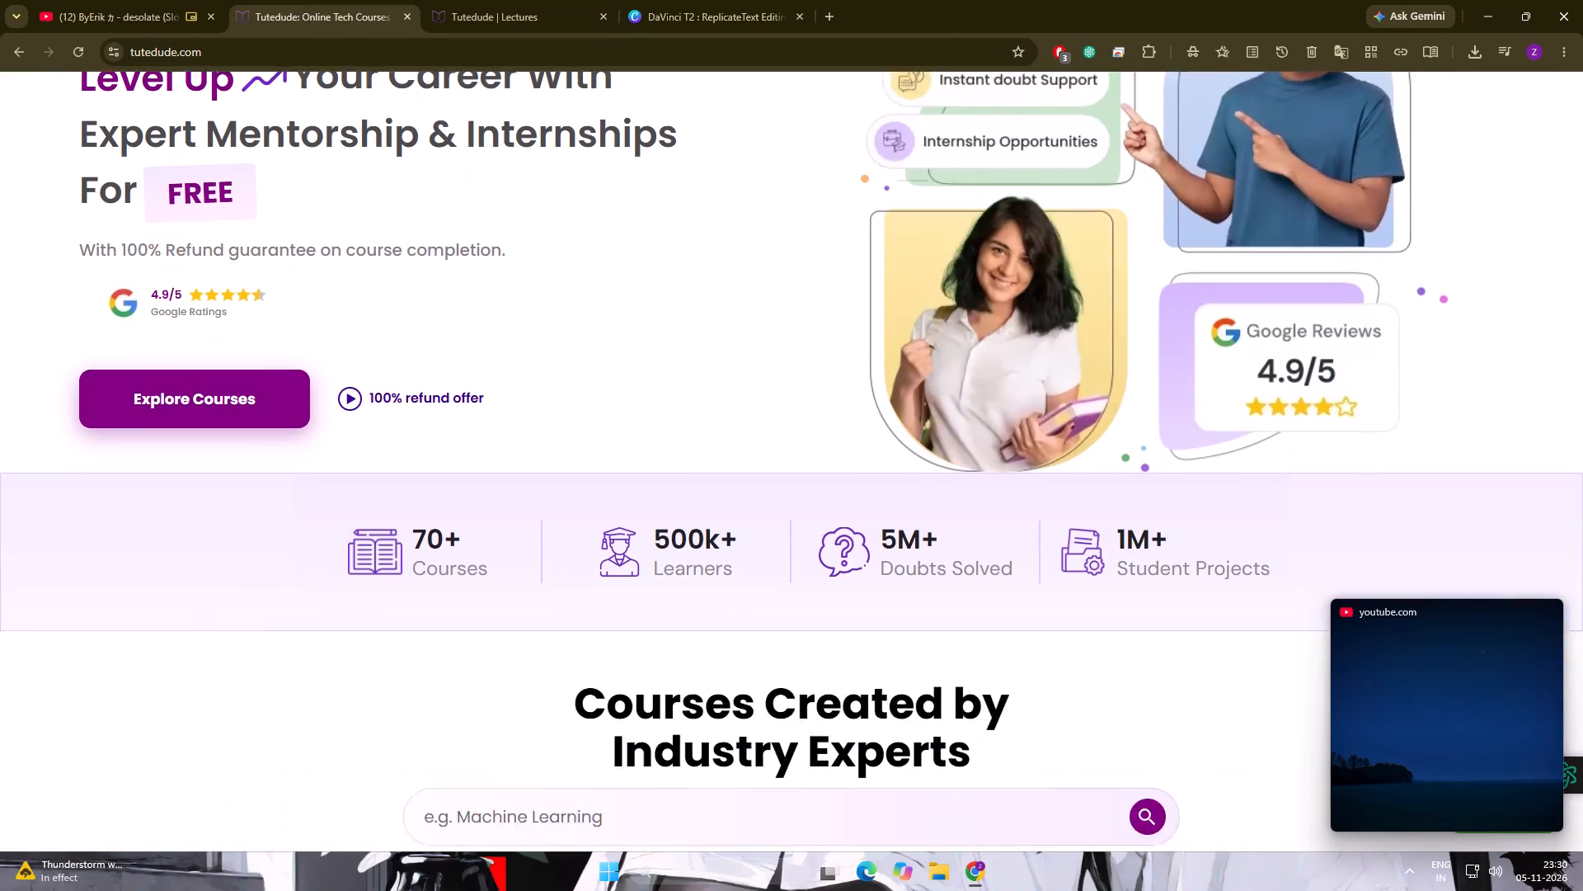
pyautogui.click(428, 0)
pyautogui.scroll(-4, 1236, 402)
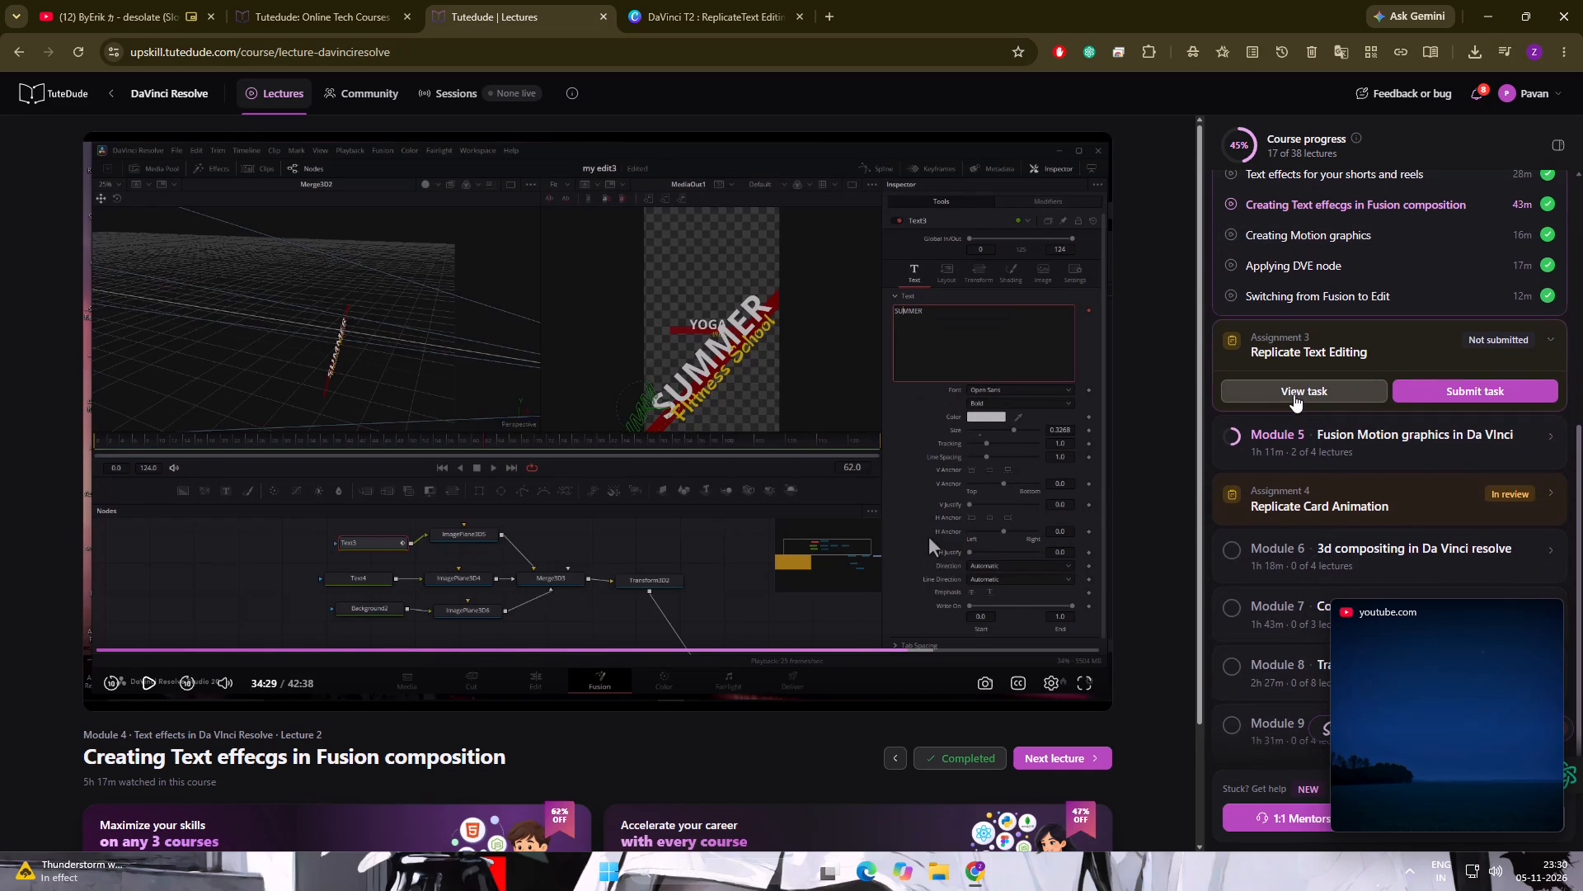
pyautogui.click(1343, 455)
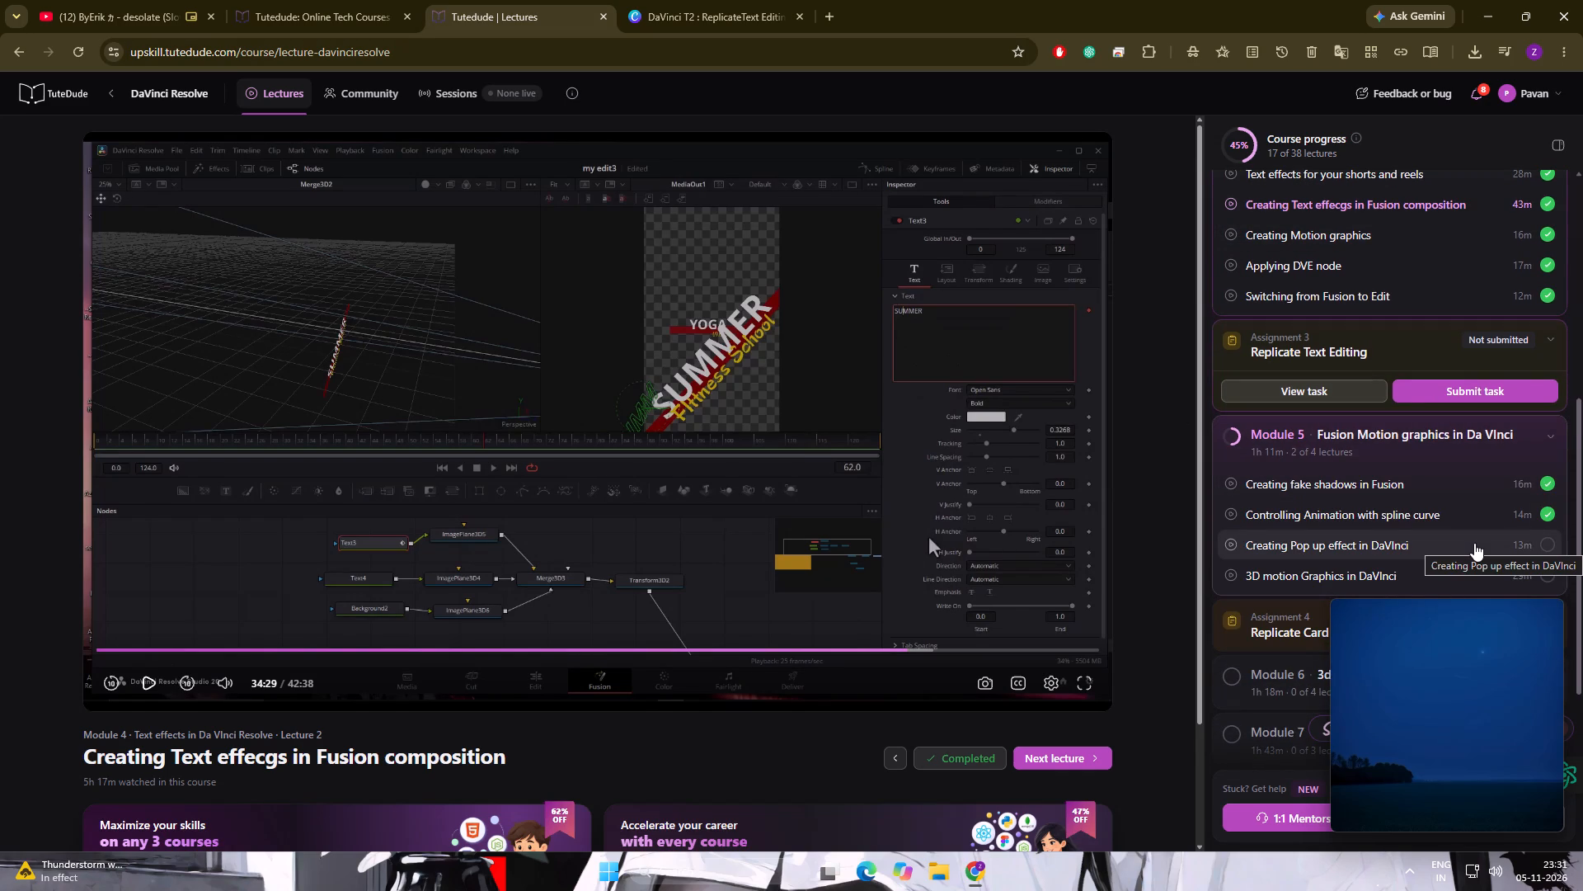
pyautogui.click(1474, 543)
pyautogui.click(808, 419)
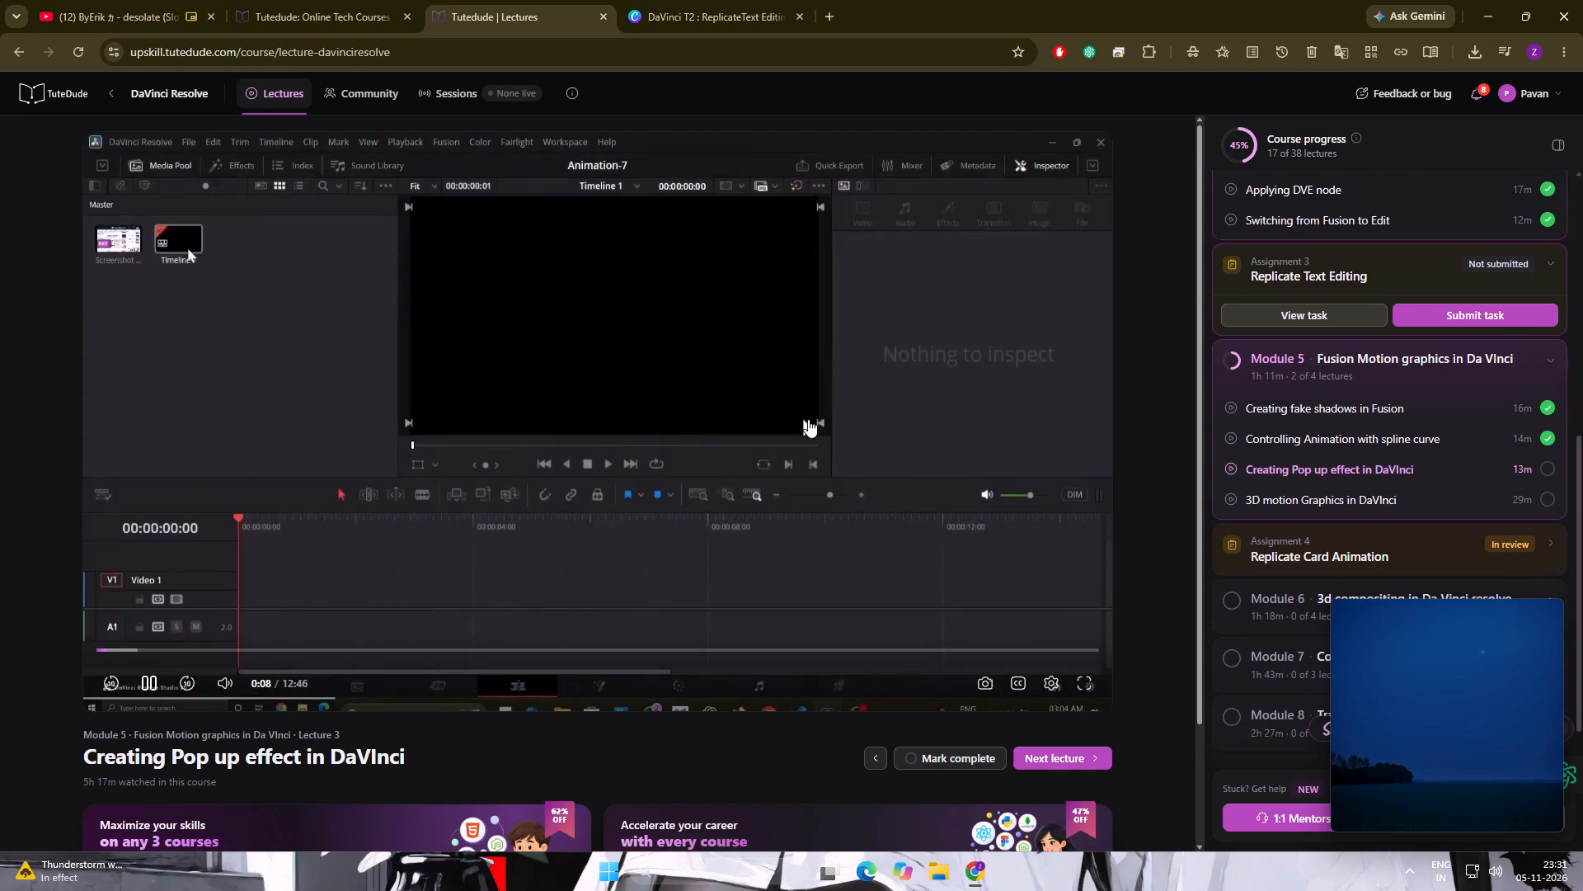
pyautogui.click(1333, 435)
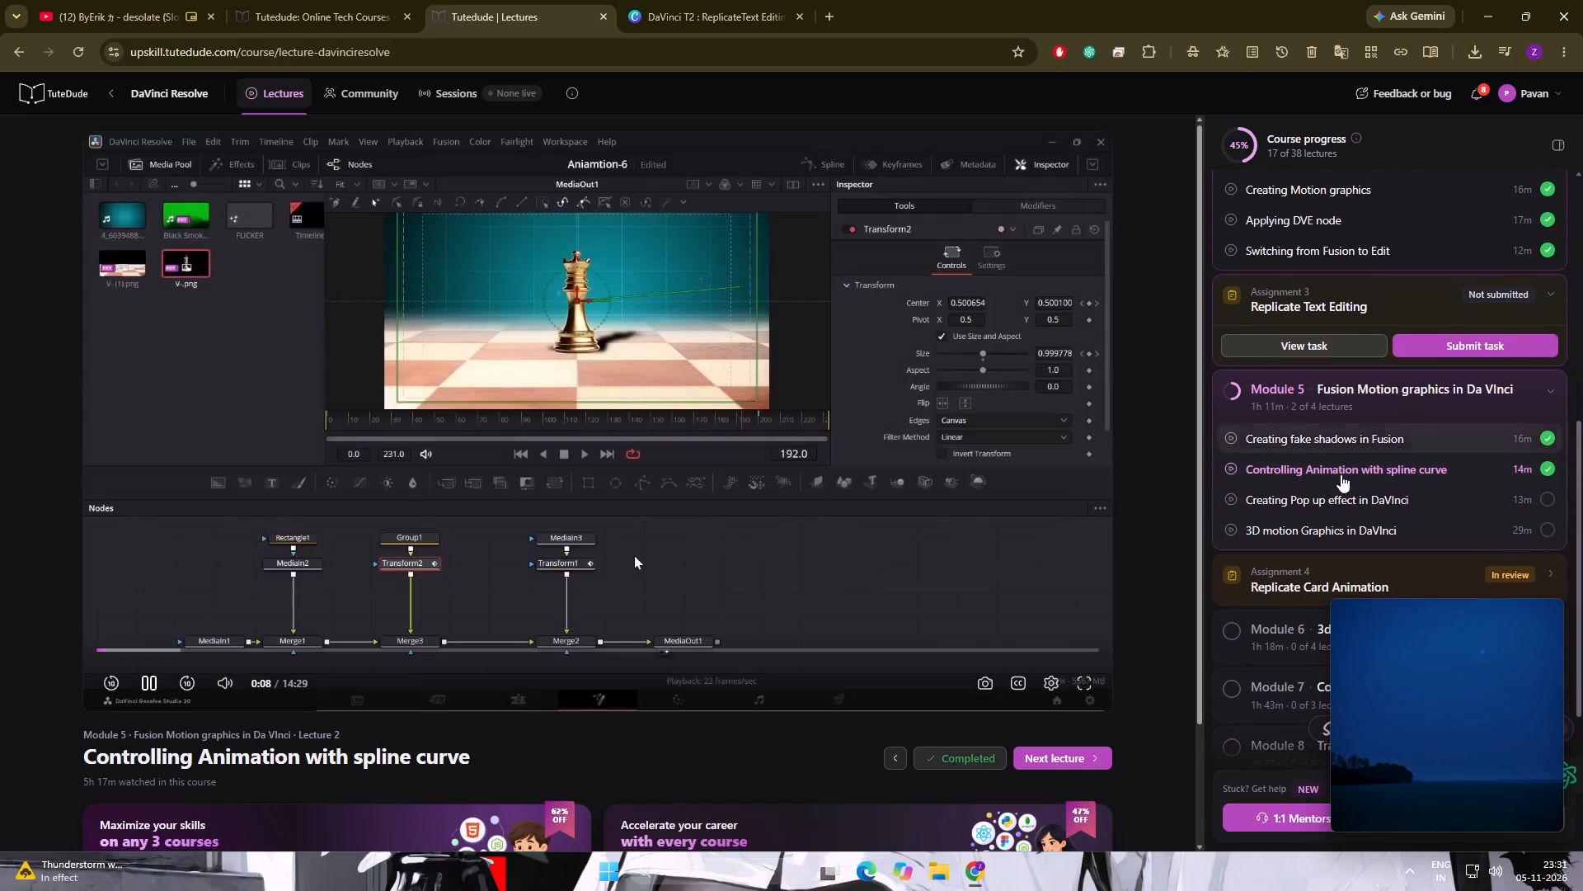
pyautogui.click(1333, 496)
pyautogui.click(767, 465)
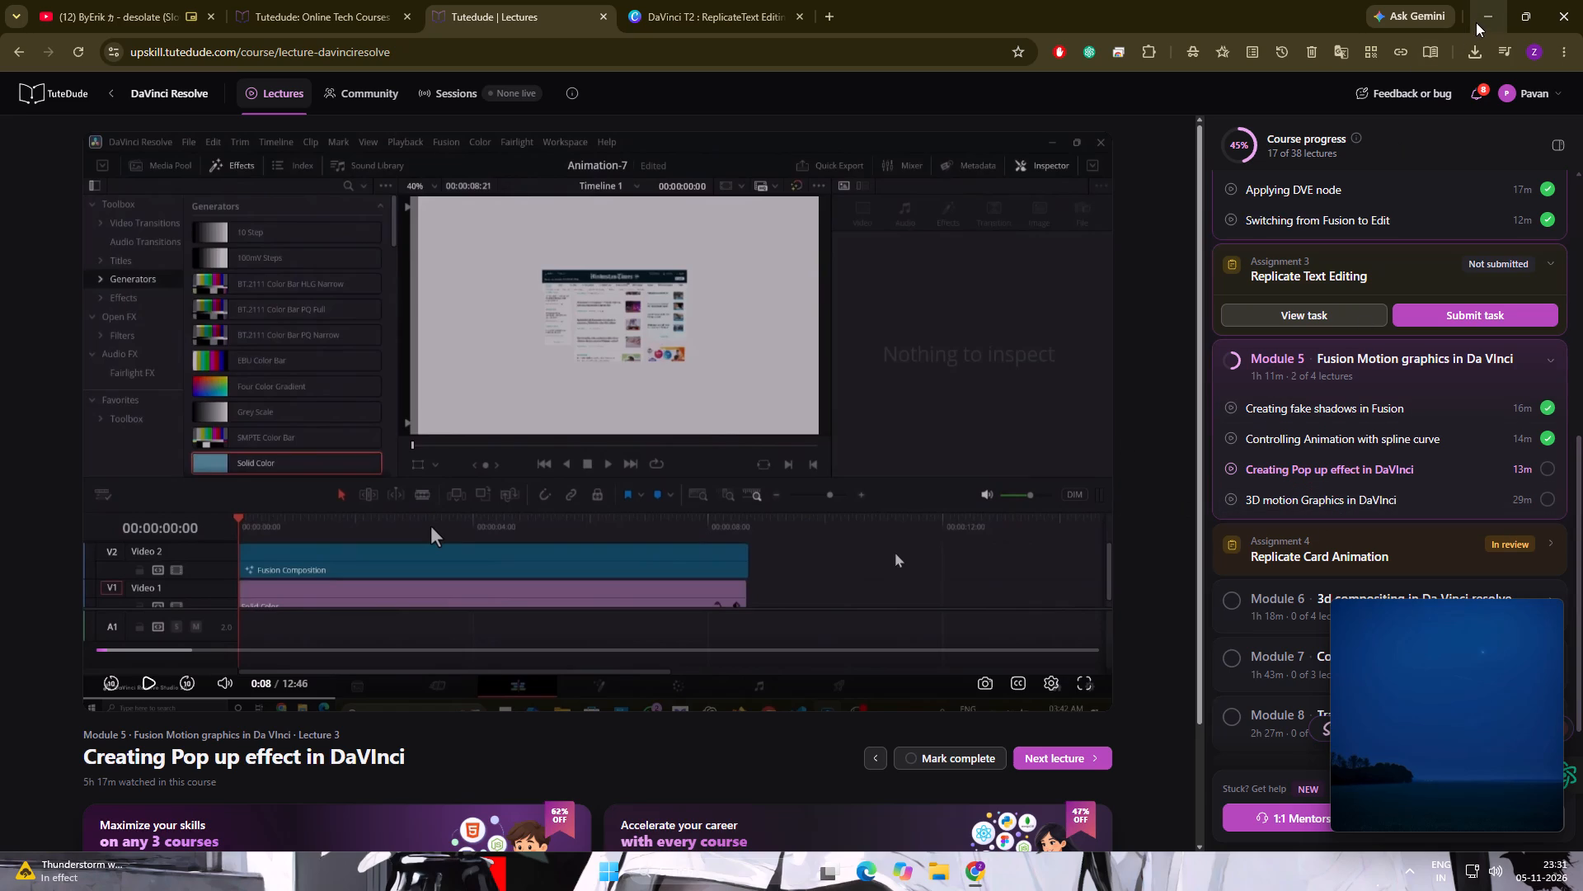
# Skim the Tutedude course notifications and close them.
pyautogui.click(1479, 90)
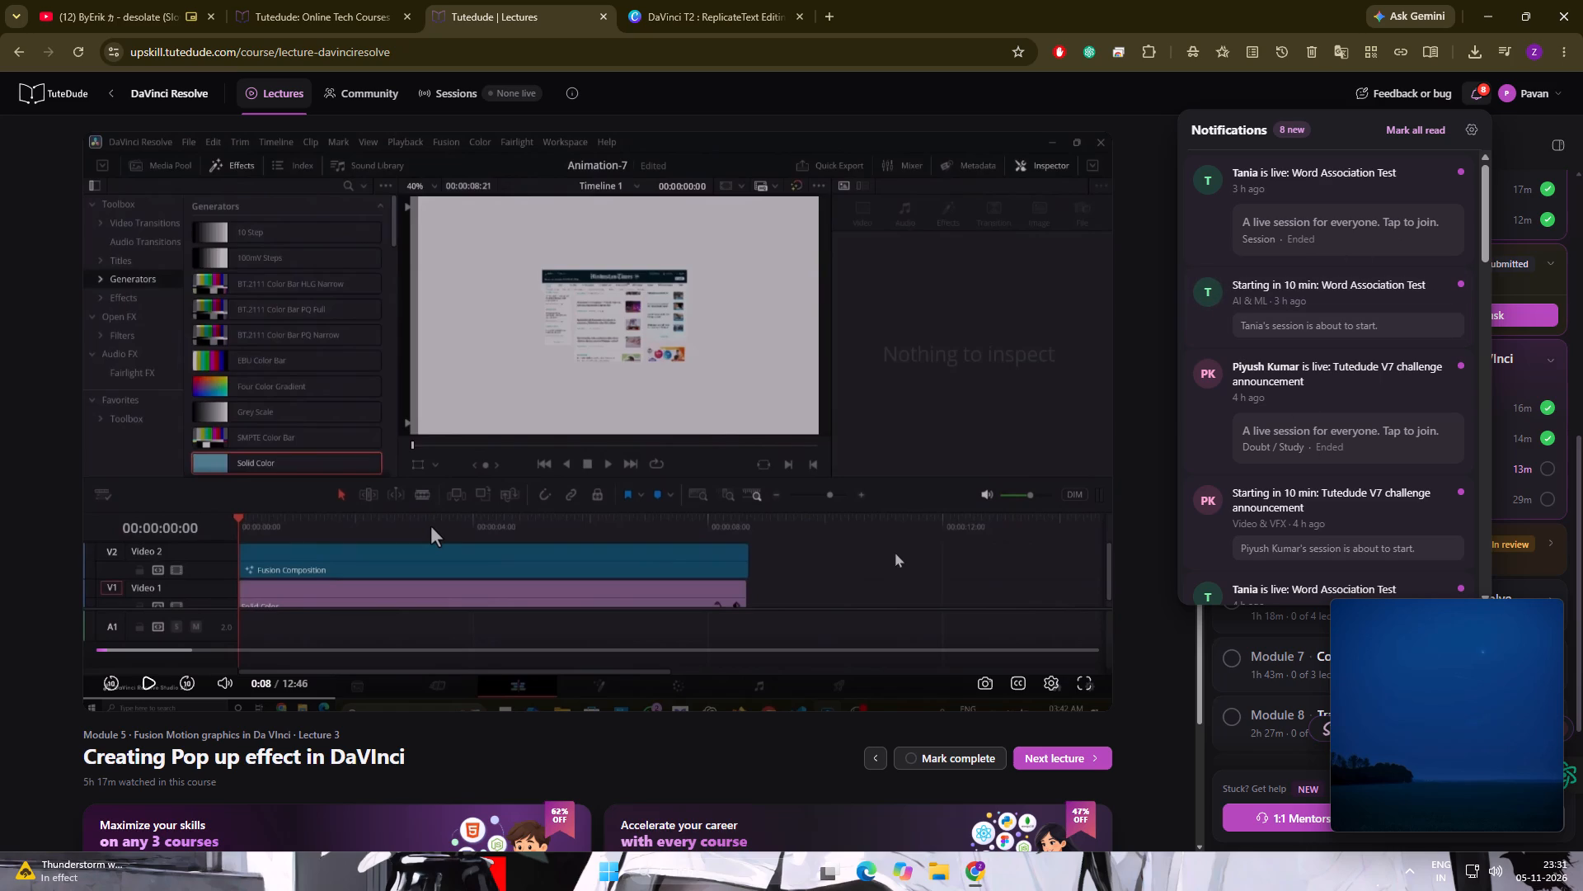
pyautogui.scroll(-1, 1327, 429)
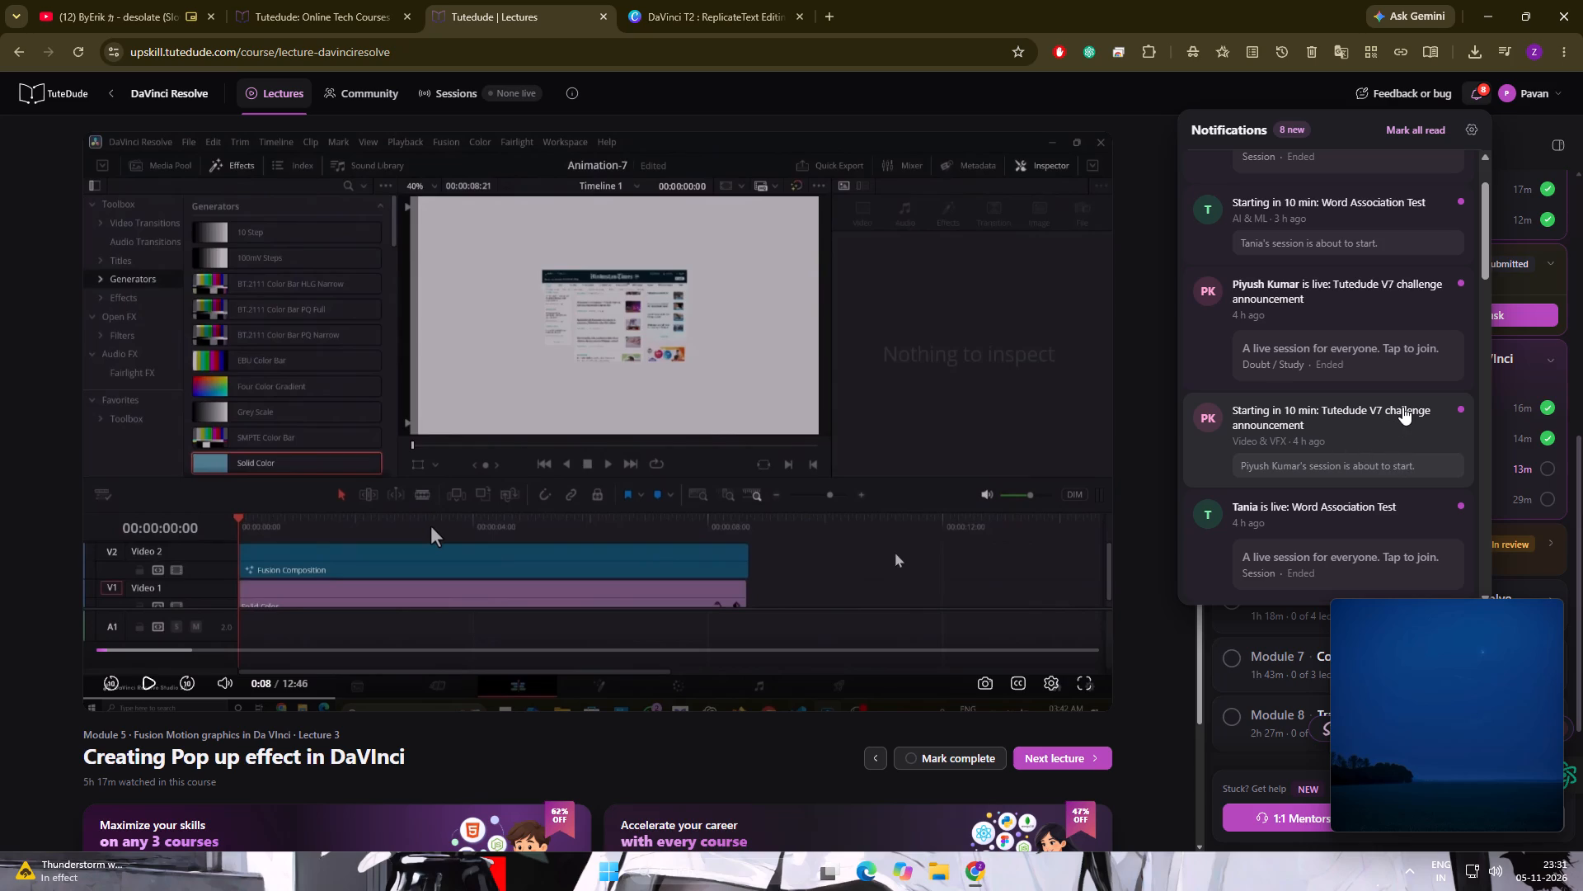
pyautogui.click(1471, 85)
# Minimize Chrome, pause the floating YouTube song, and try again to launch DaVinci Resolve from the desktop.
pyautogui.click(1480, 6)
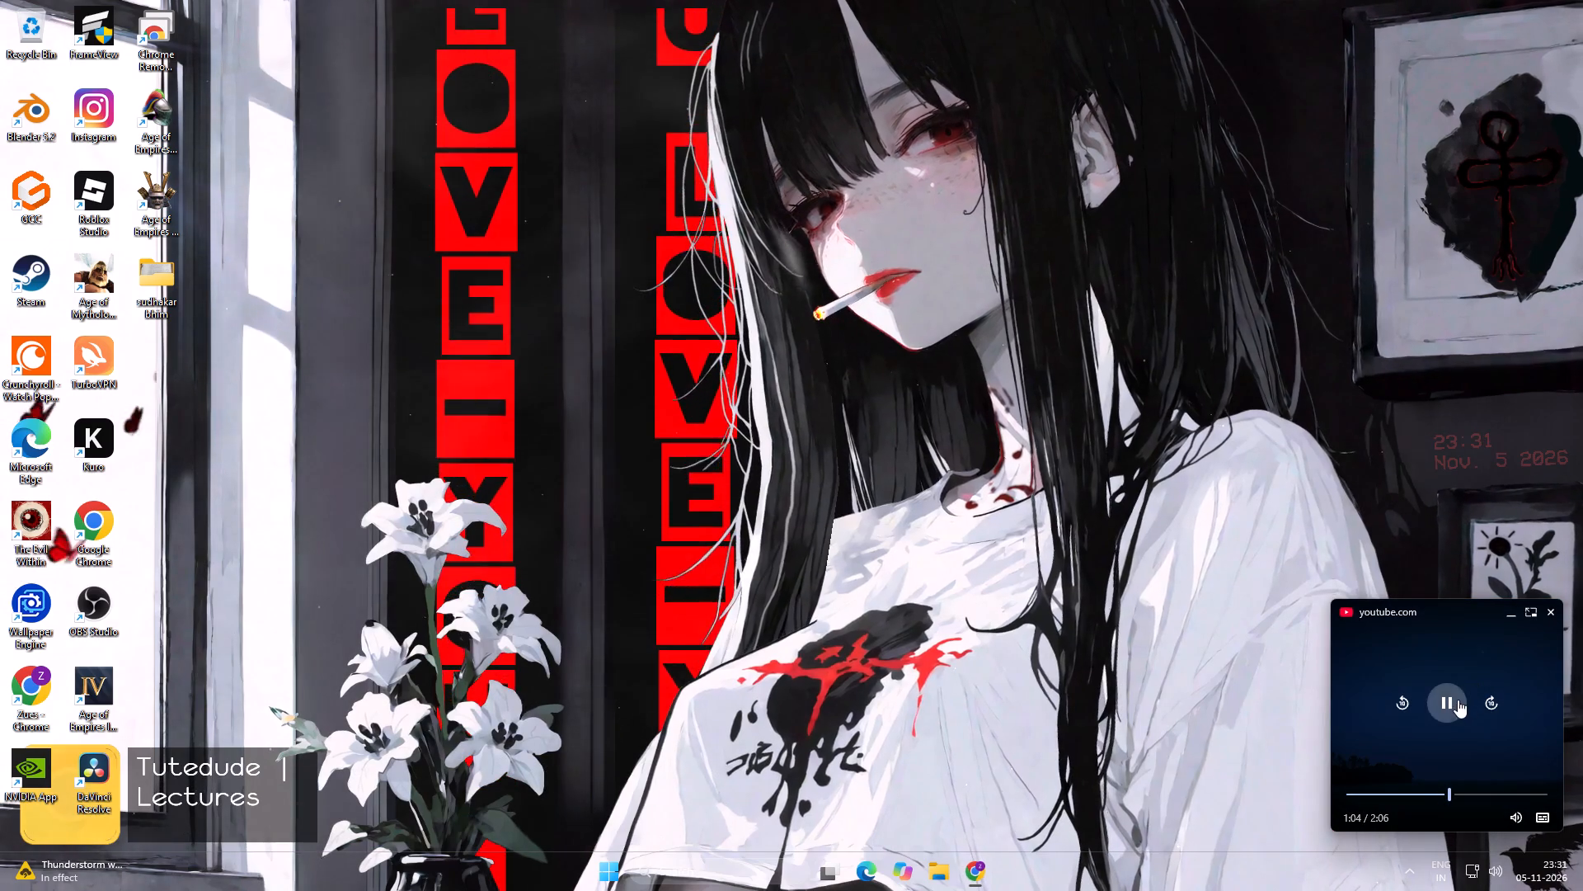
pyautogui.click(1458, 700)
pyautogui.doubleClick(76, 762)
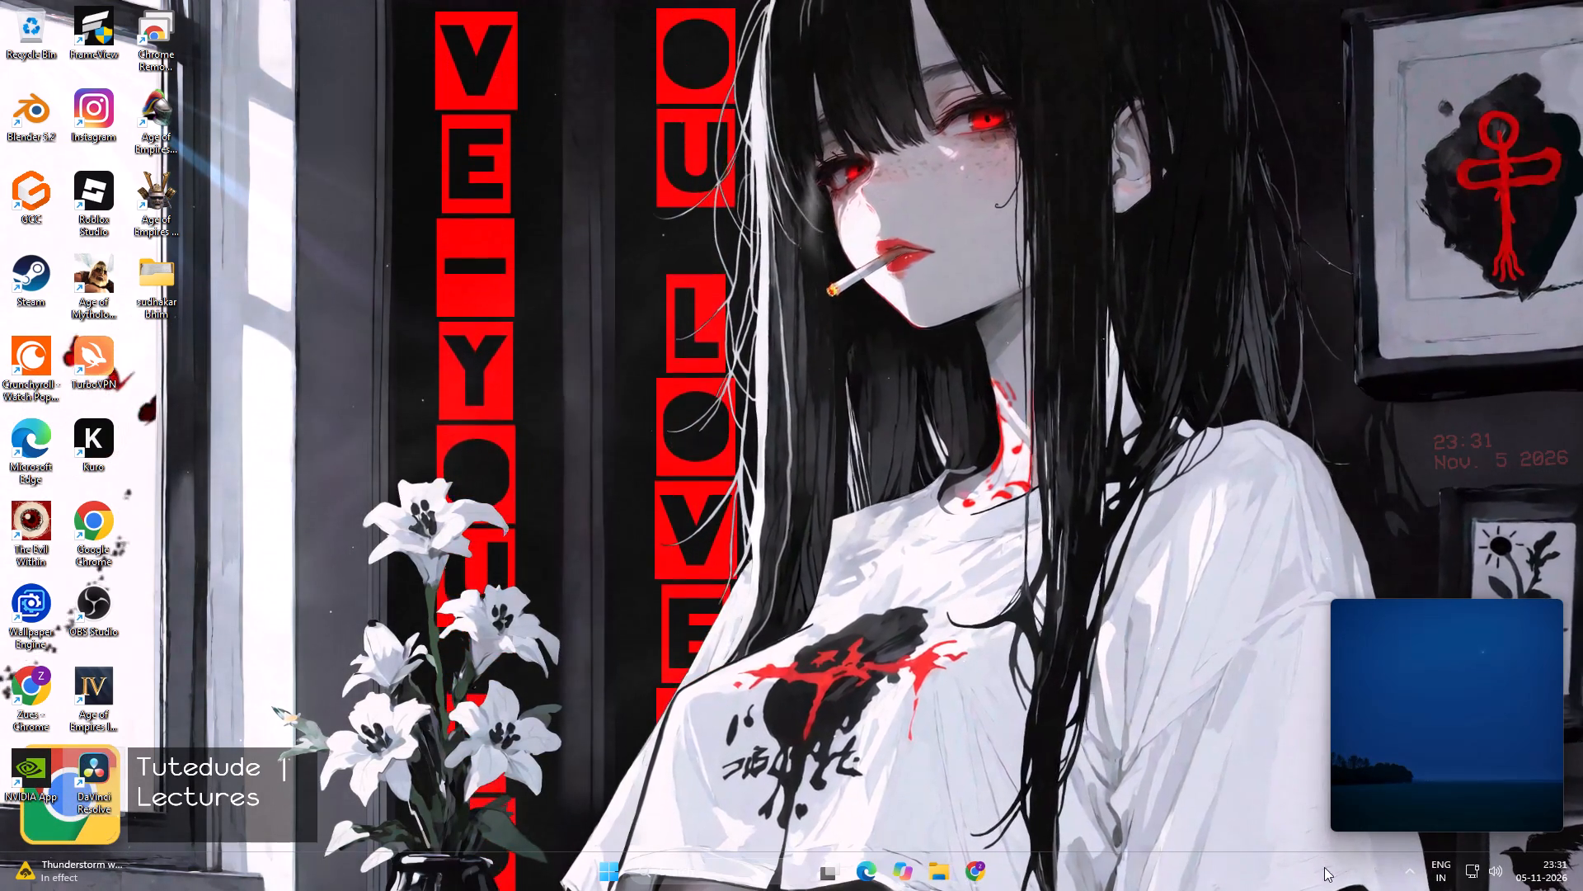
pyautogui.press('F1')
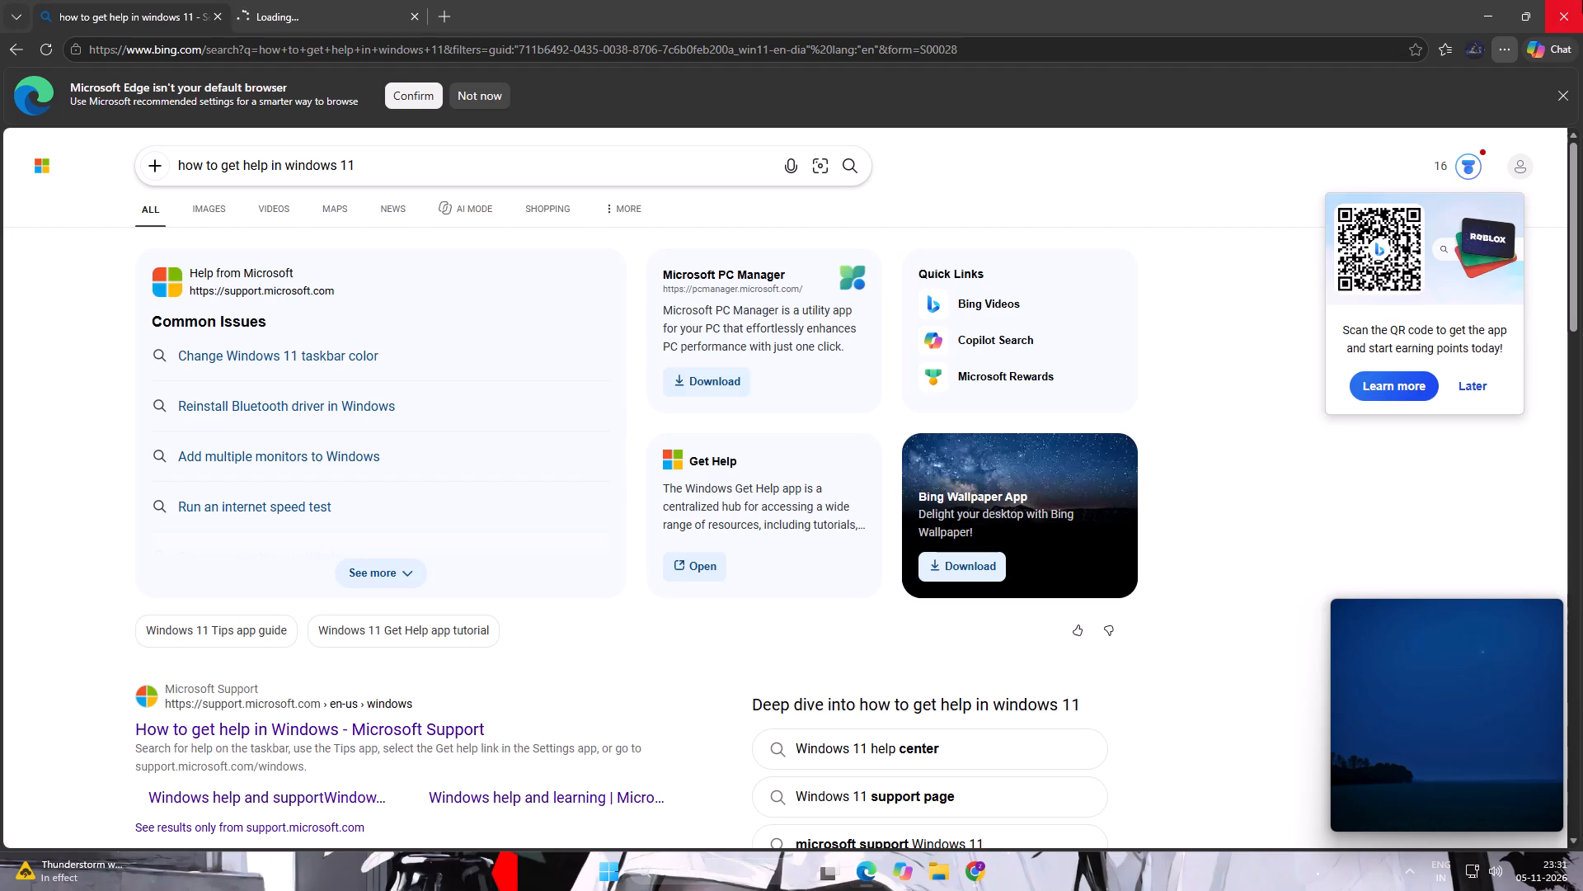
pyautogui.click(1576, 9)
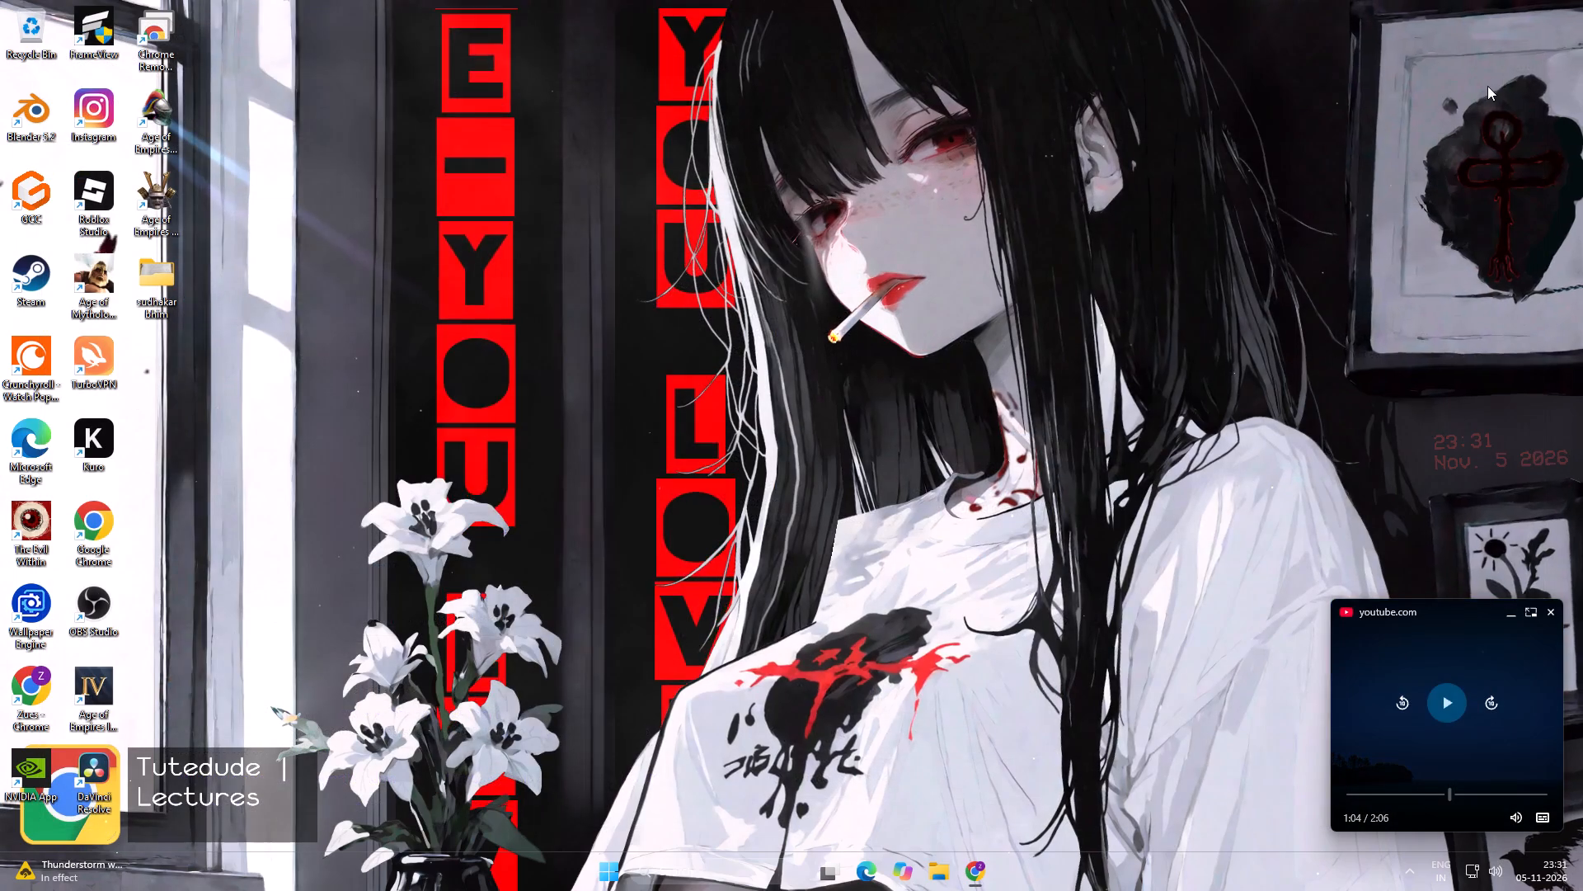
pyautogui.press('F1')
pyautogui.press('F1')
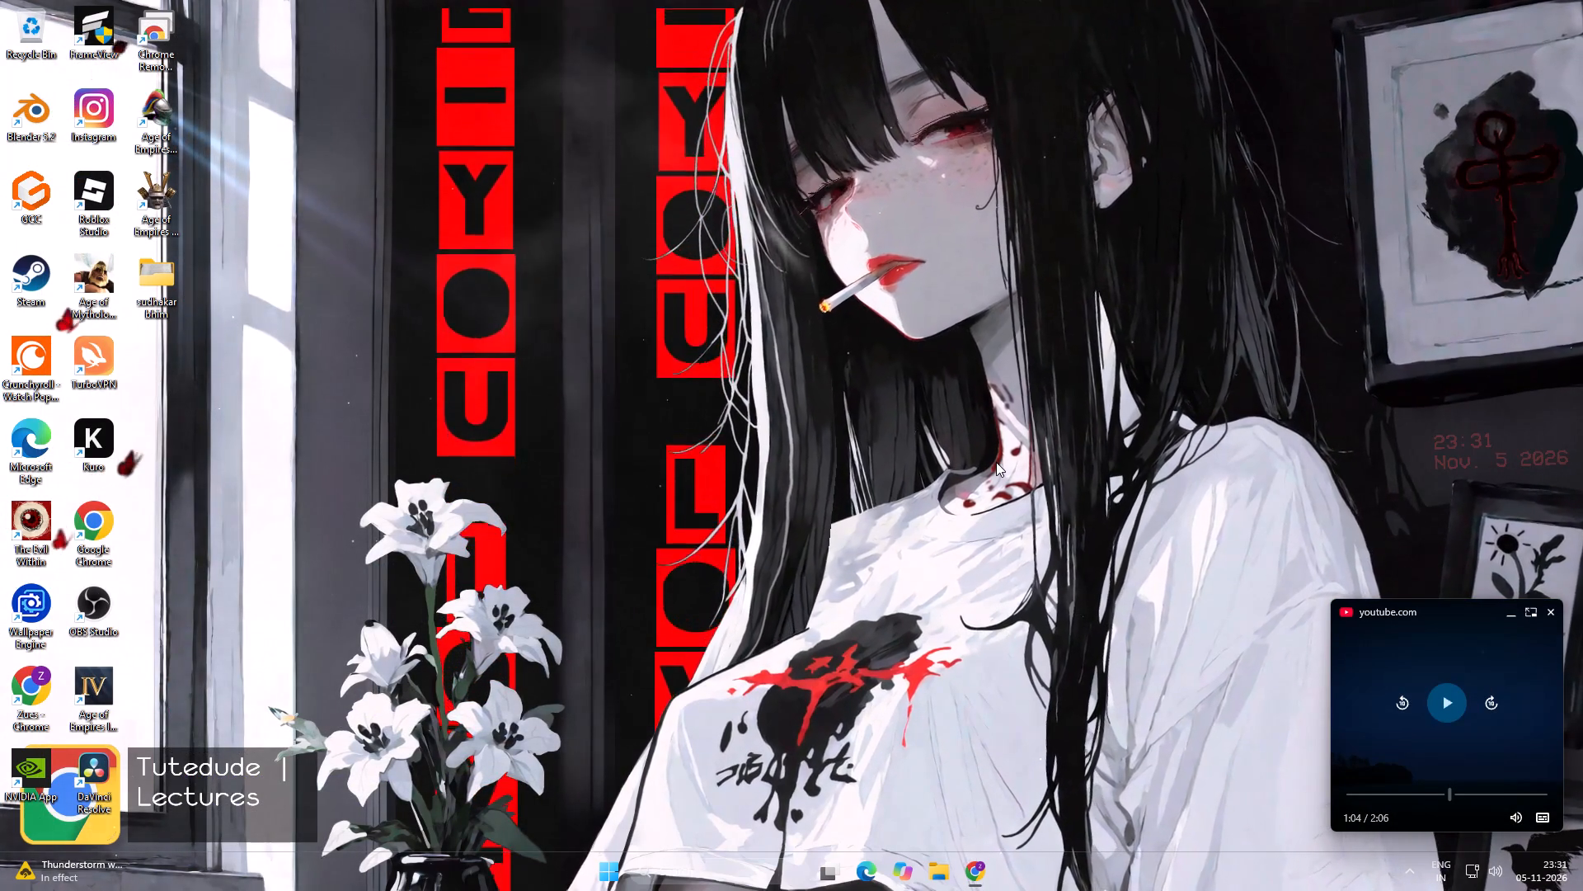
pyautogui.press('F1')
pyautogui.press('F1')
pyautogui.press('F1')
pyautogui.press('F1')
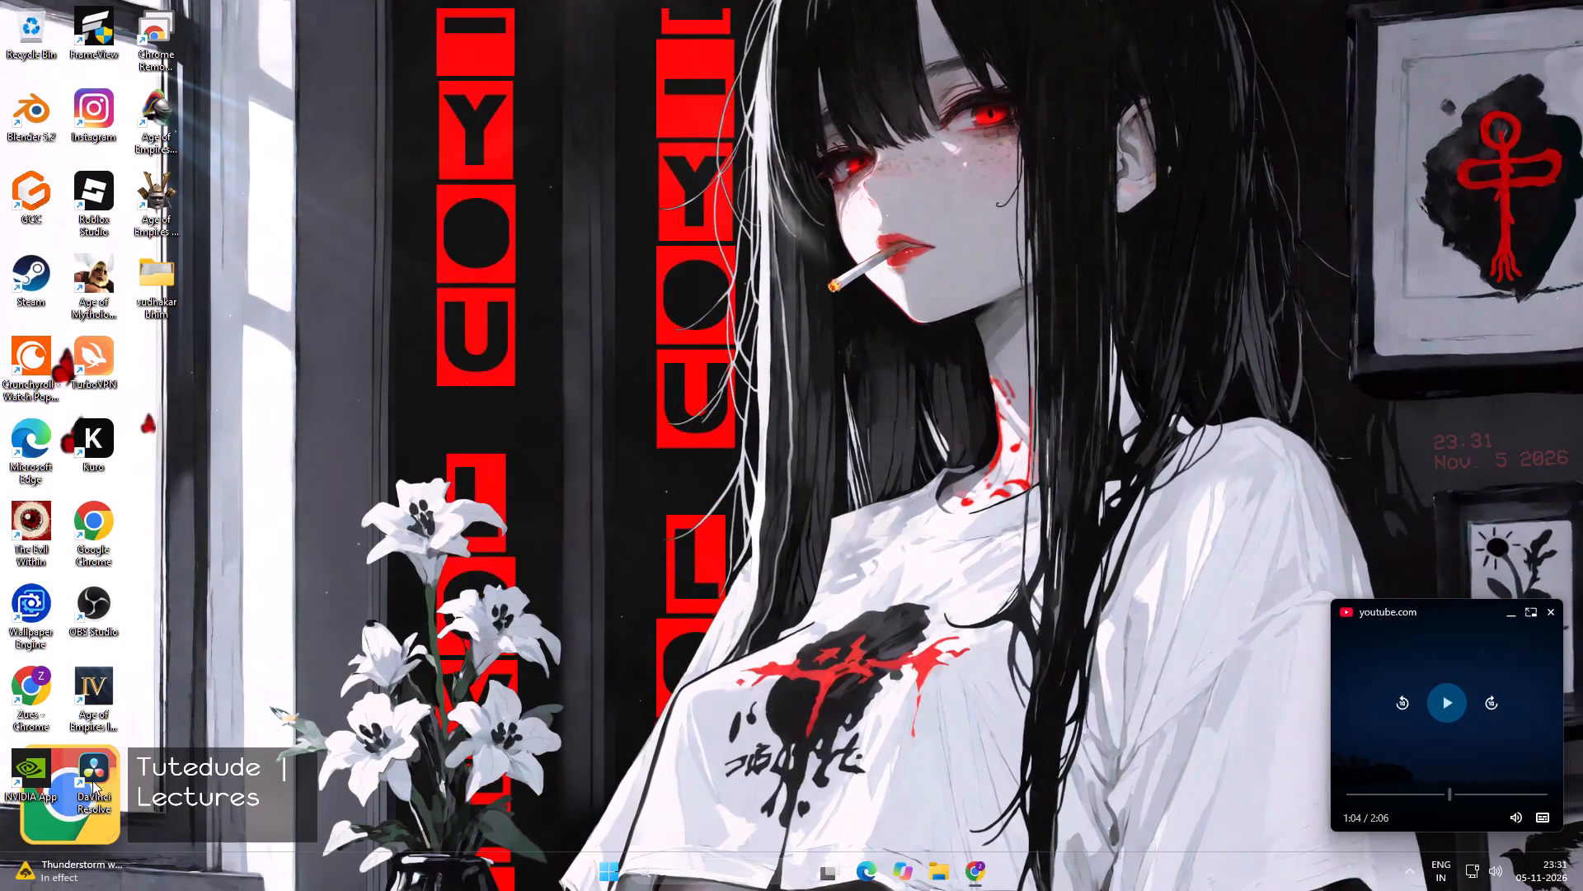
# Try launching DaVinci Resolve once more, and bring up the Windows power options.
pyautogui.doubleClick(92, 780)
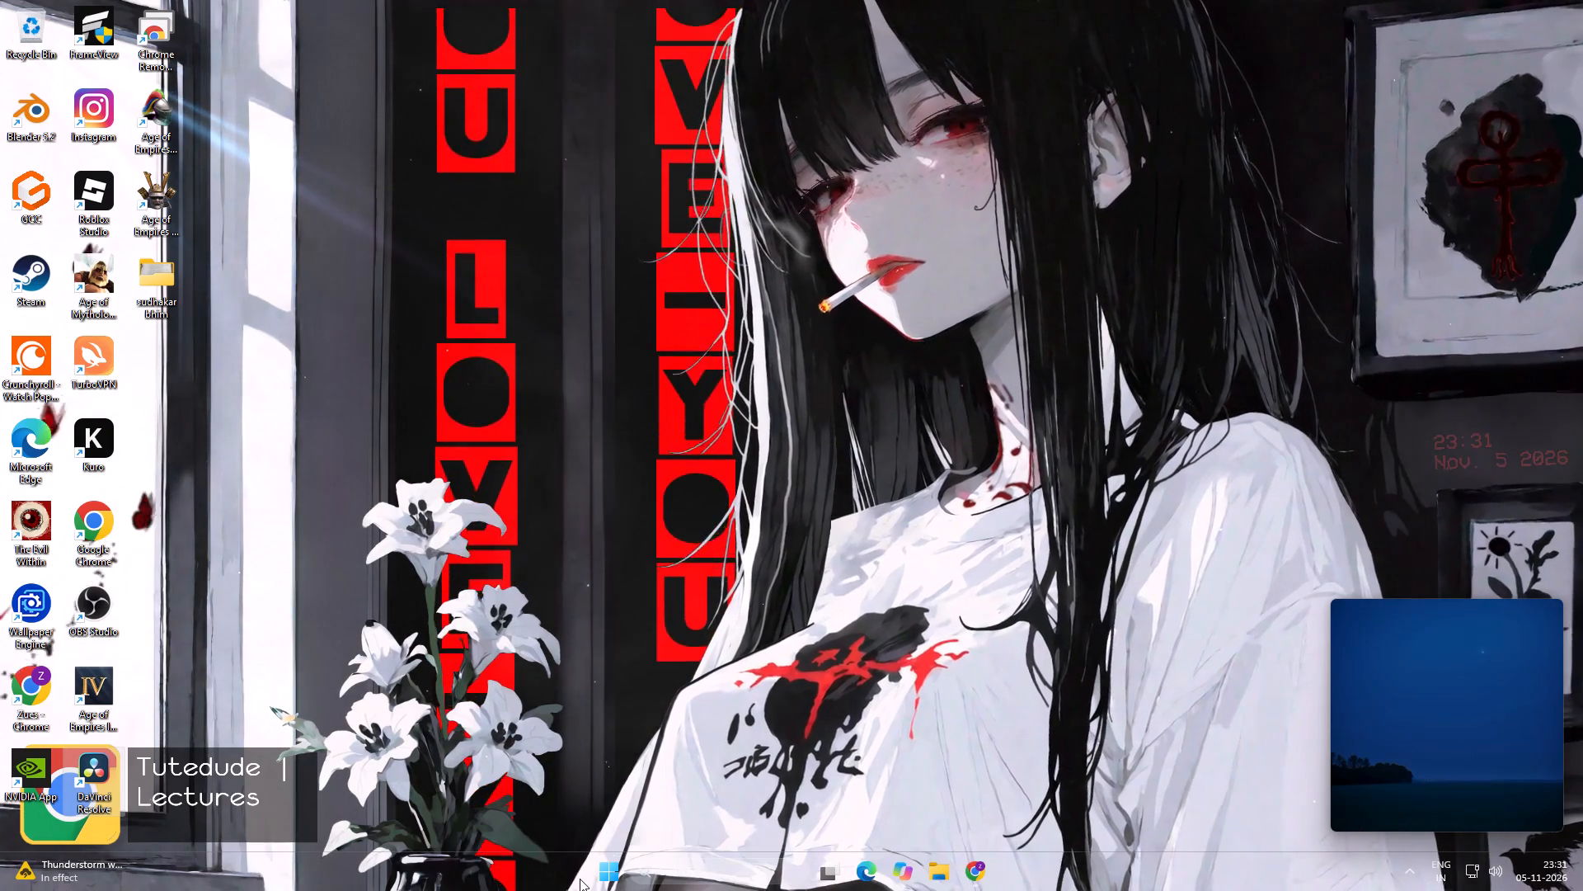
pyautogui.click(605, 873)
pyautogui.click(965, 812)
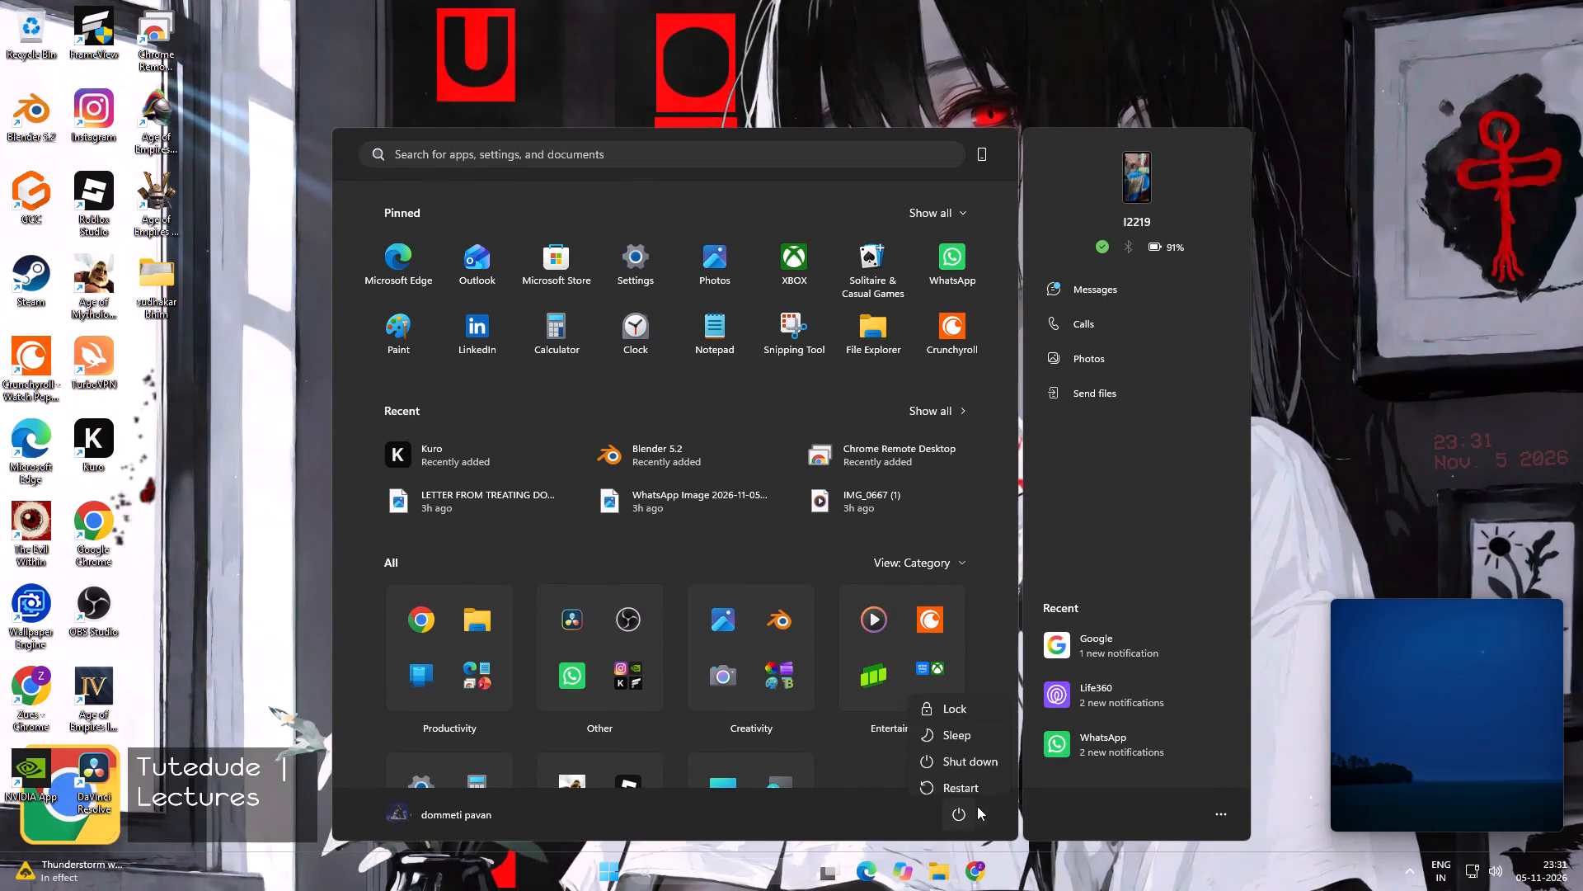